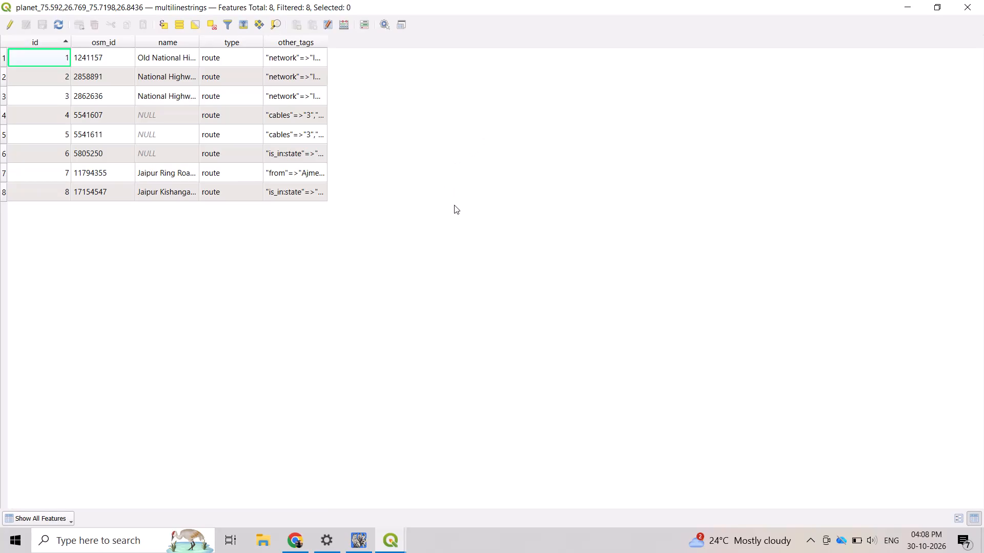
Close the attribute table of the multilinestrings layer.
{"action": "left_click", "coordinate": [969, 6]}
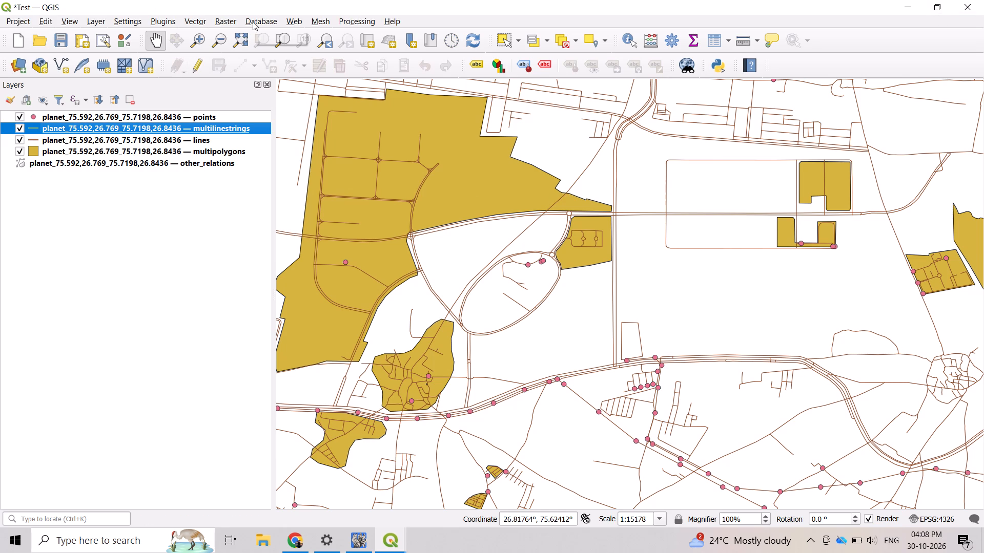
Open the Processing Toolbox and search it for "extract by".
{"action": "left_click", "coordinate": [354, 17]}
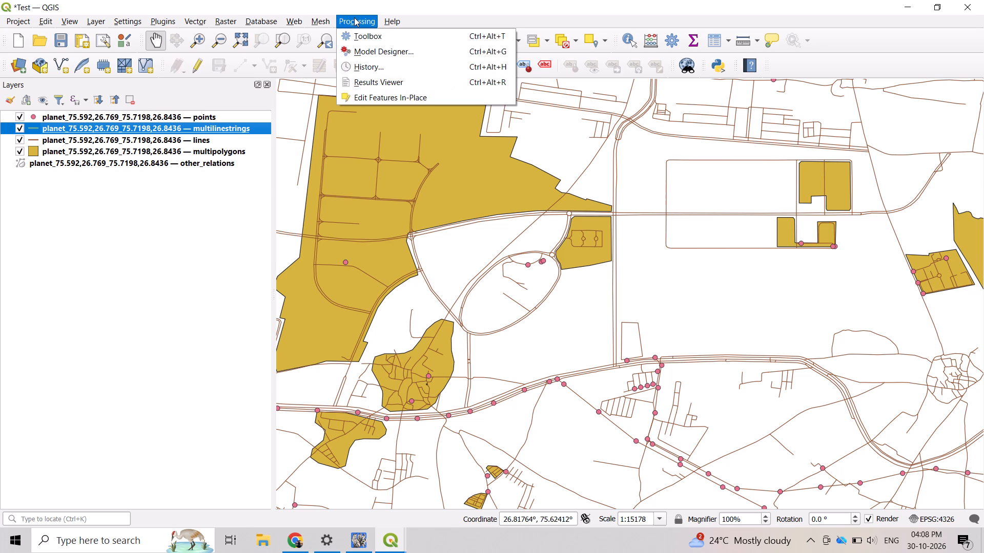
{"action": "left_click", "coordinate": [375, 41]}
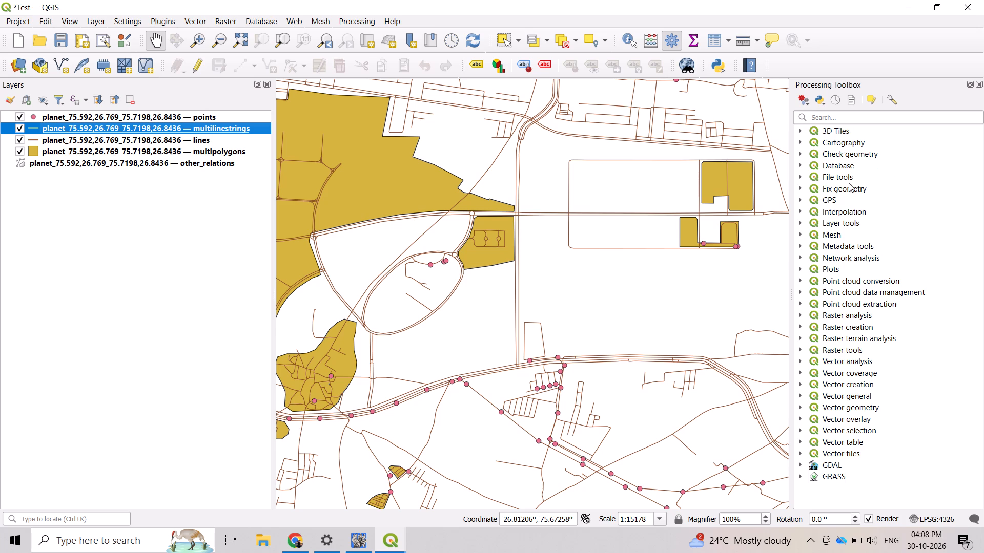
{"action": "left_click", "coordinate": [852, 120]}
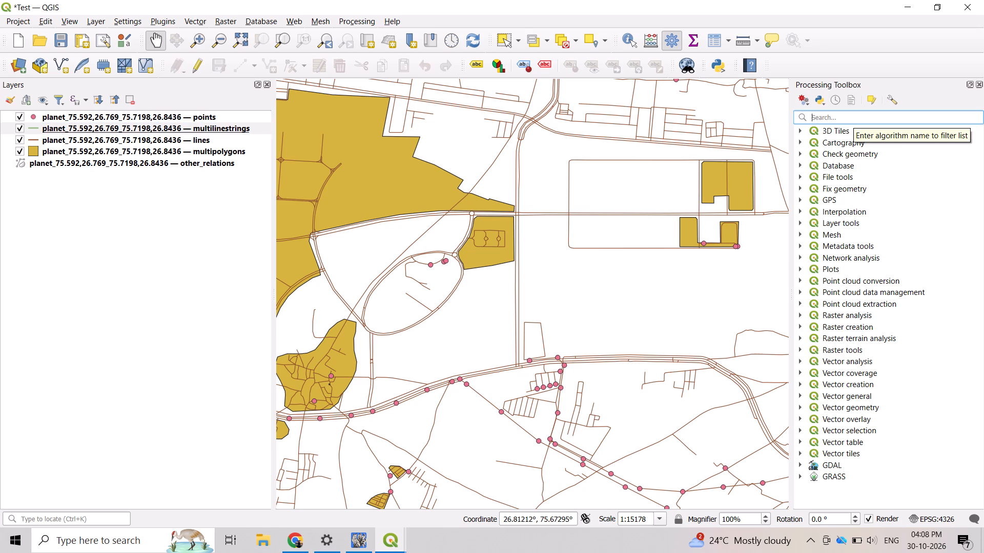
{"action": "key", "text": "e"}
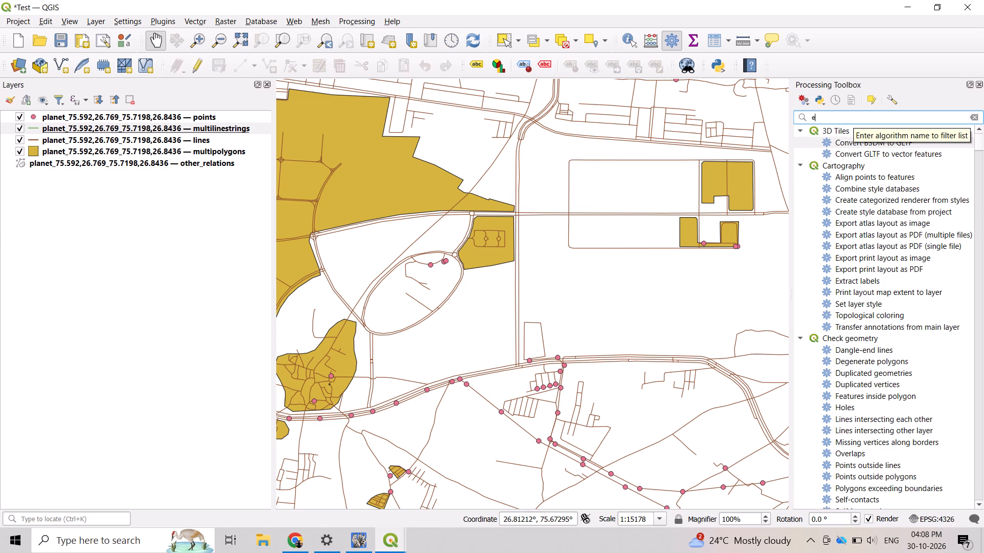
{"action": "type", "text": "xtra"}
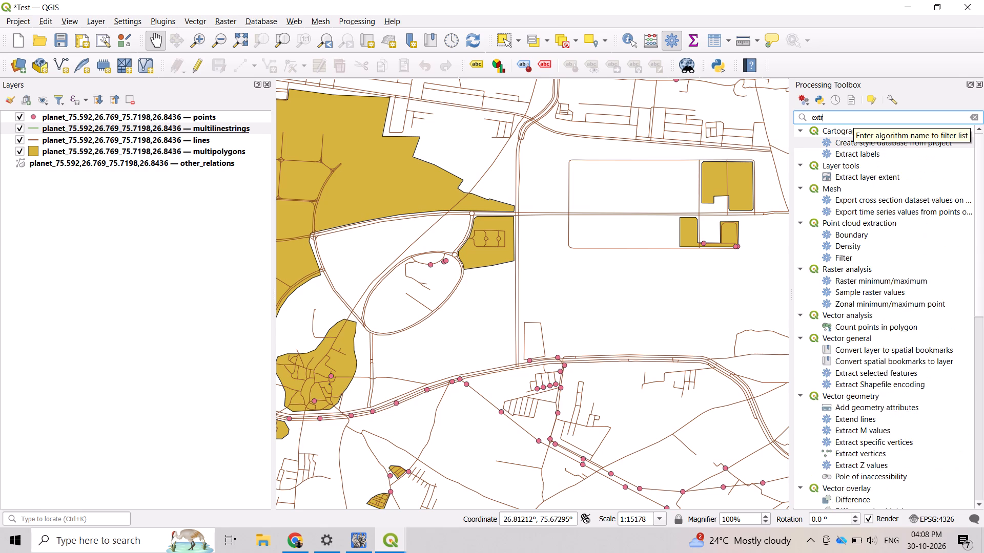
{"action": "key", "text": "c"}
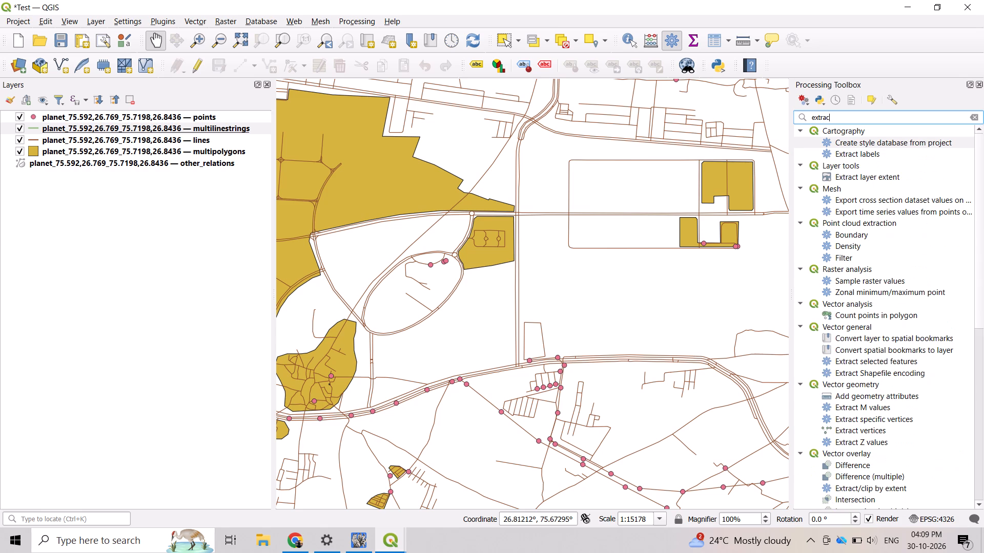
{"action": "type", "text": "t"}
{"action": "key", "text": "space"}
{"action": "type", "text": "by"}
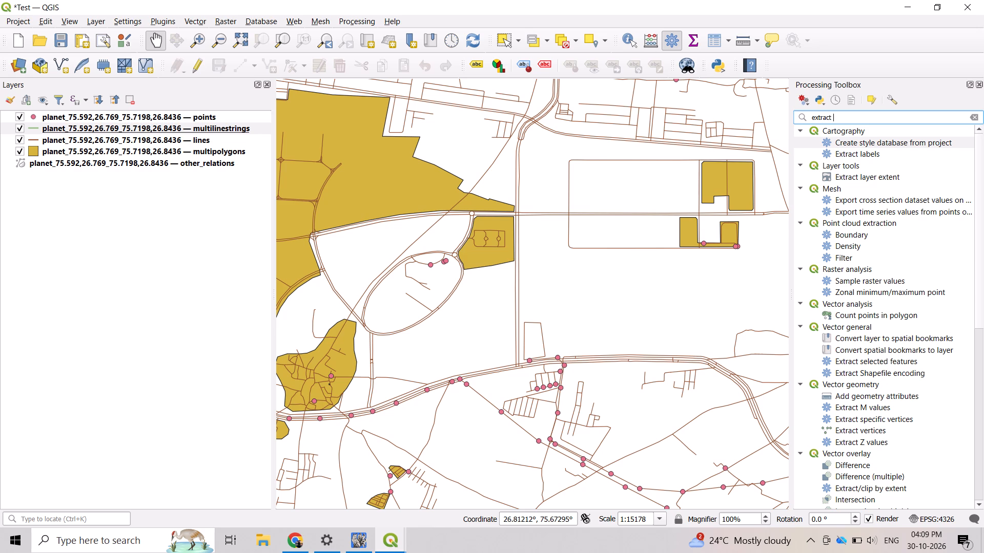
{"action": "key", "text": "space"}
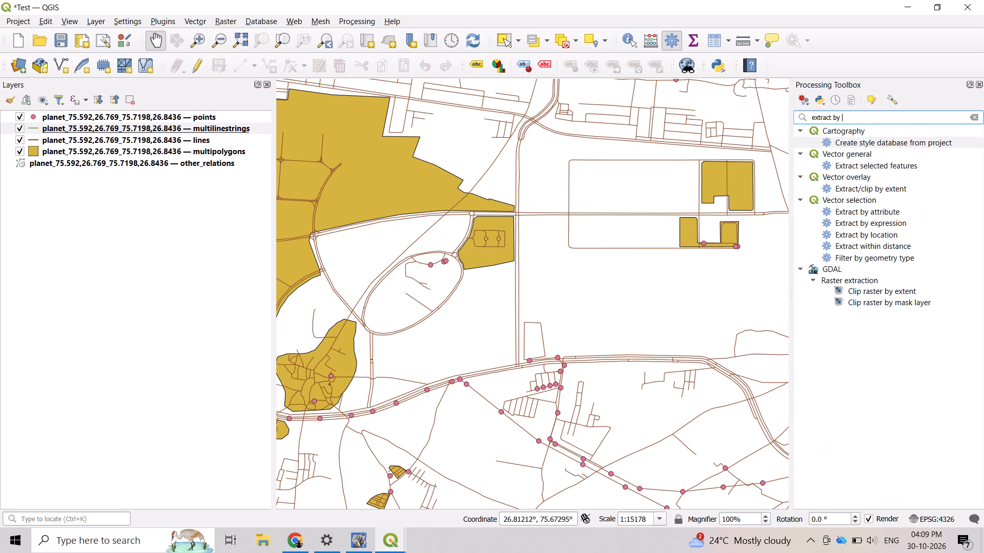
Open the Extract by expression tool from the Vector selection algorithms.
{"action": "left_click", "coordinate": [899, 222]}
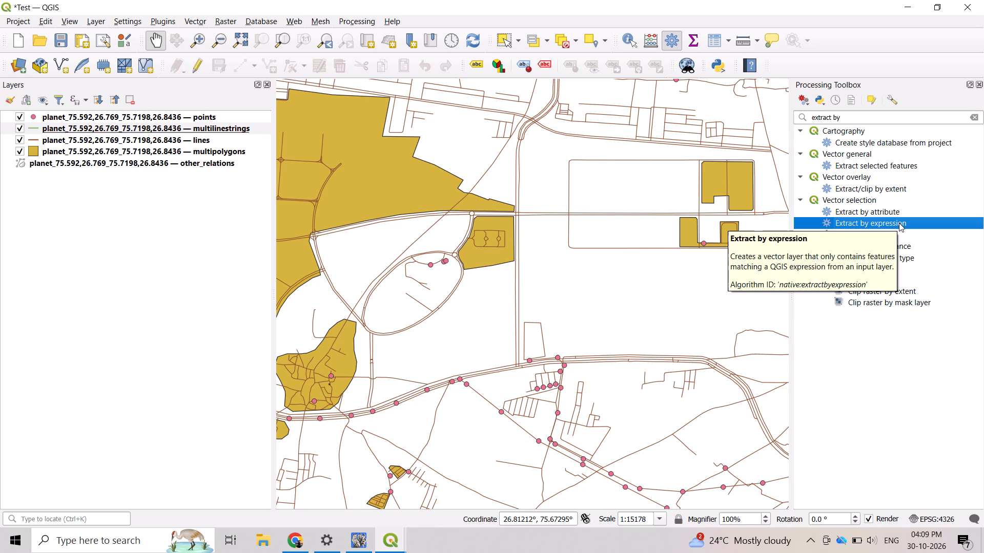
{"action": "left_click", "coordinate": [851, 219]}
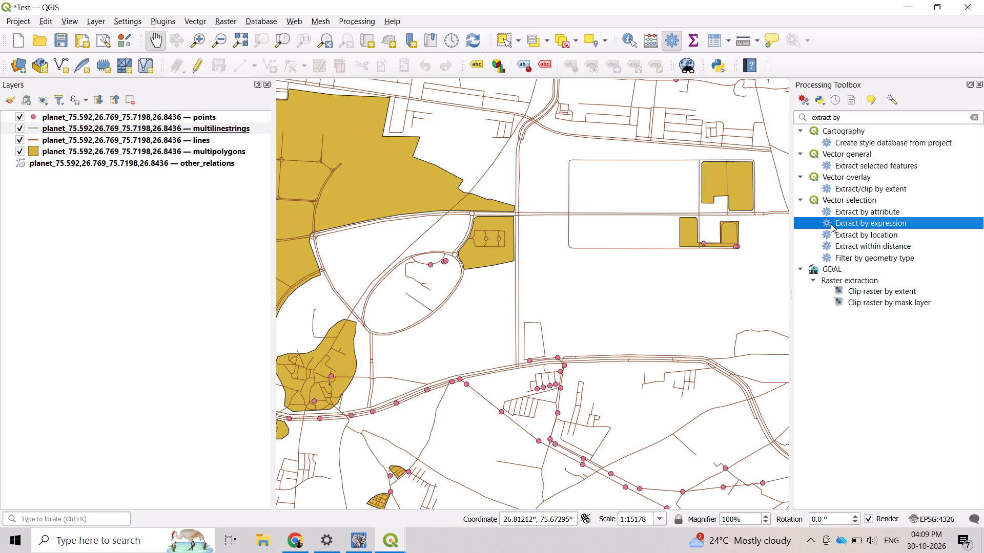
{"action": "left_click", "coordinate": [829, 222]}
{"action": "left_click", "coordinate": [829, 222]}
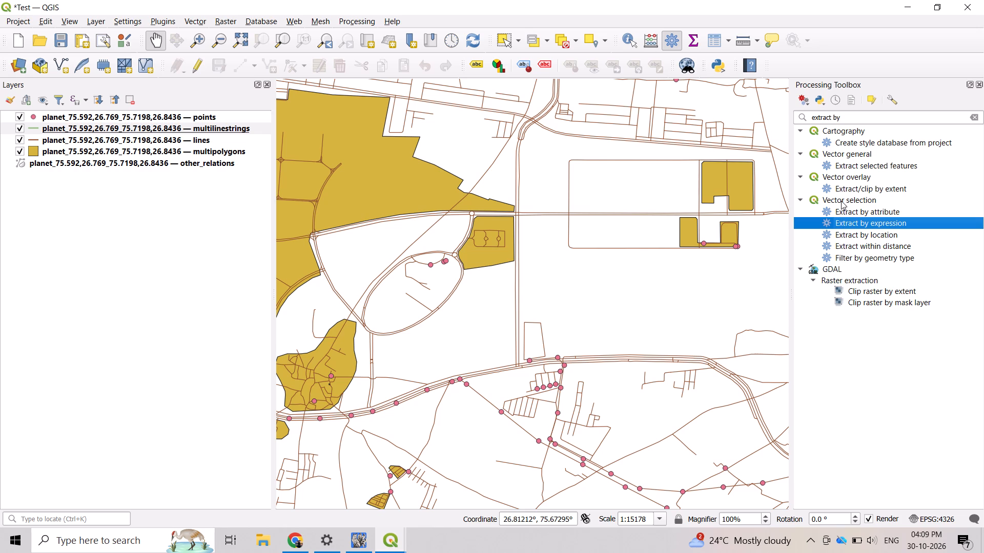
{"action": "left_click", "coordinate": [841, 201]}
{"action": "left_click", "coordinate": [796, 195]}
{"action": "left_click", "coordinate": [801, 197]}
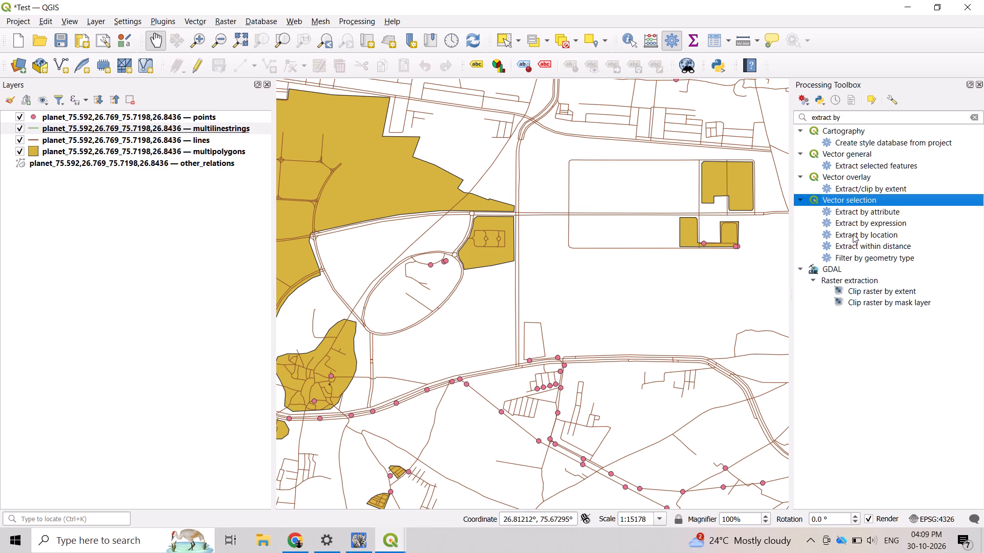
{"action": "double_click", "coordinate": [877, 224]}
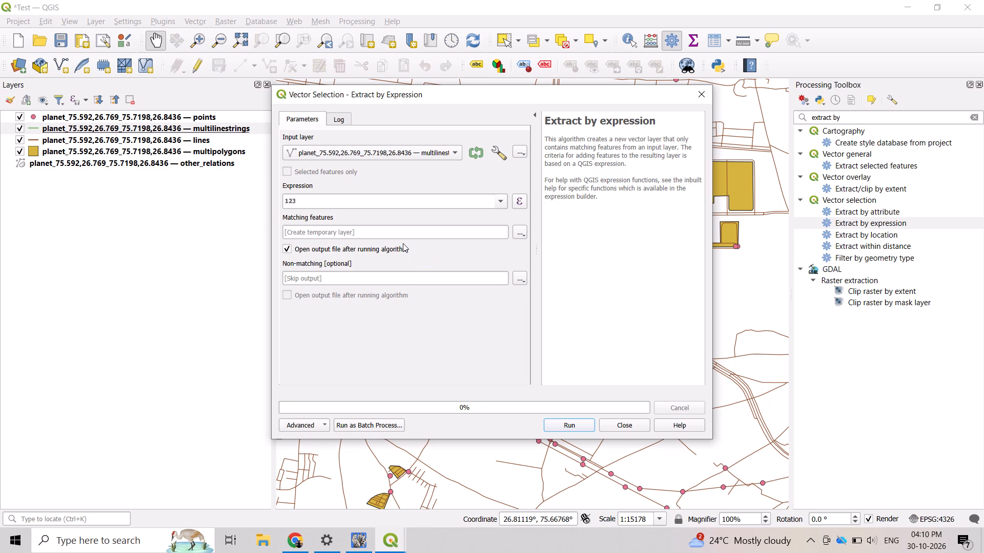
Examine the multilinestrings fields available for the expression and the output options for matching features.
{"action": "left_click", "coordinate": [503, 200]}
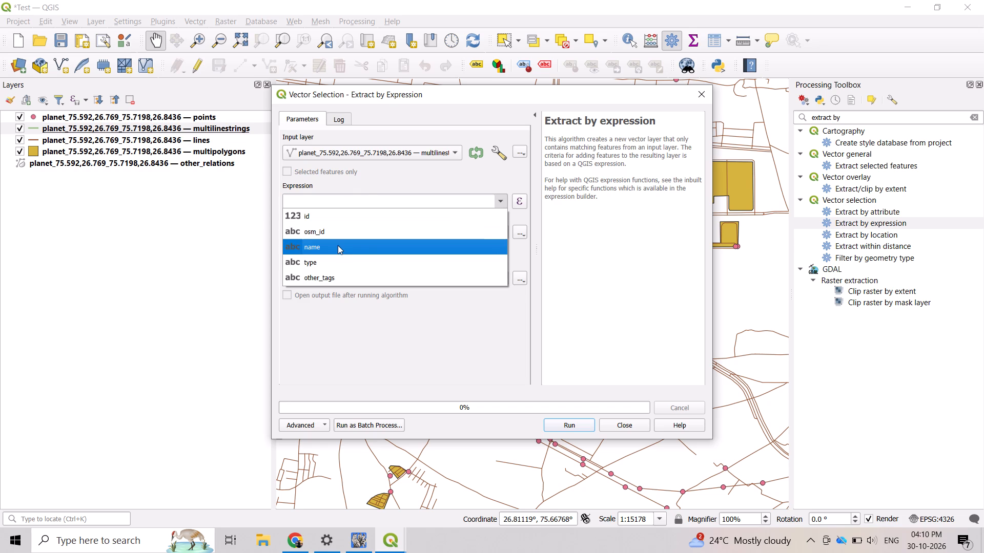
{"action": "scroll", "coordinate": [338, 245], "scroll_direction": "down", "scroll_amount": 6}
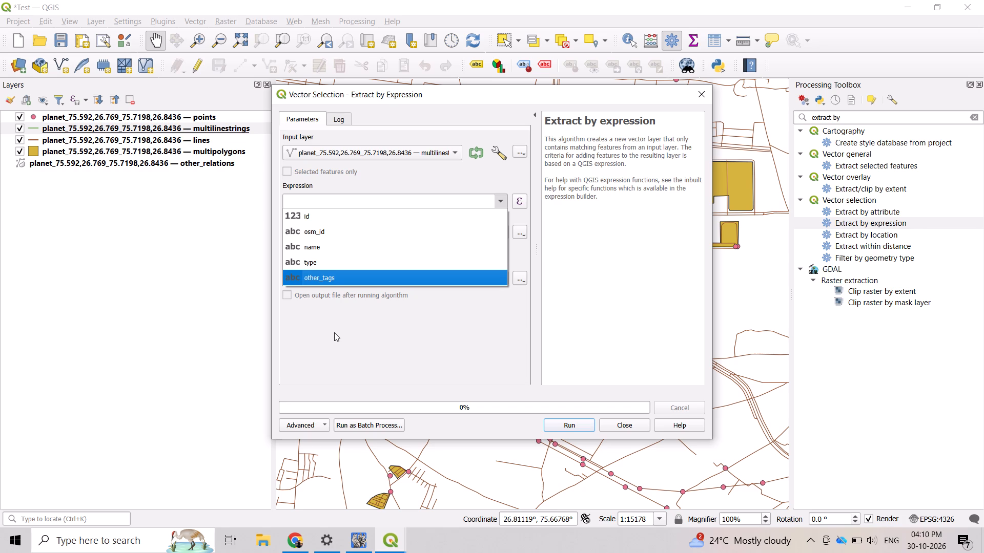
{"action": "left_click", "coordinate": [334, 332]}
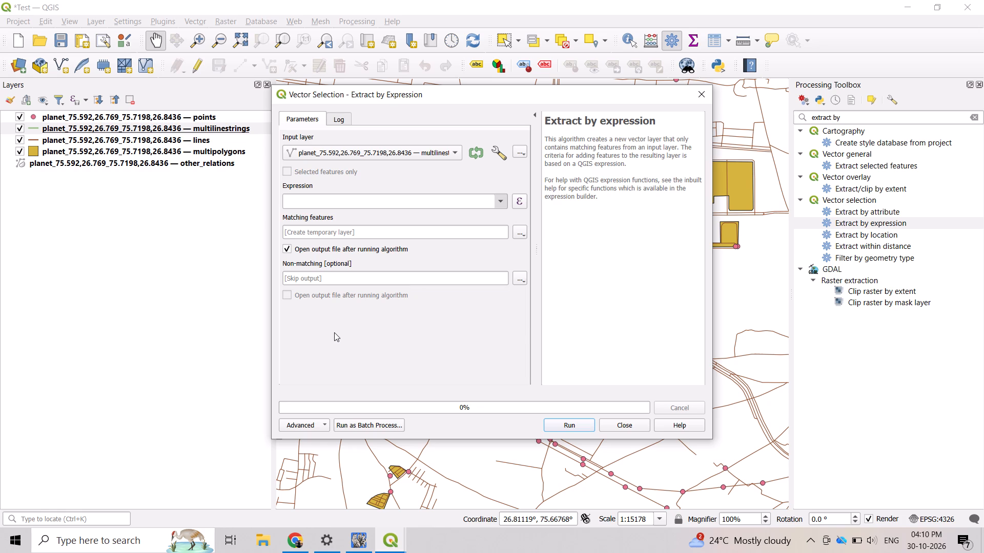
{"action": "left_click", "coordinate": [503, 202]}
{"action": "scroll", "coordinate": [310, 237], "scroll_direction": "down", "scroll_amount": 4}
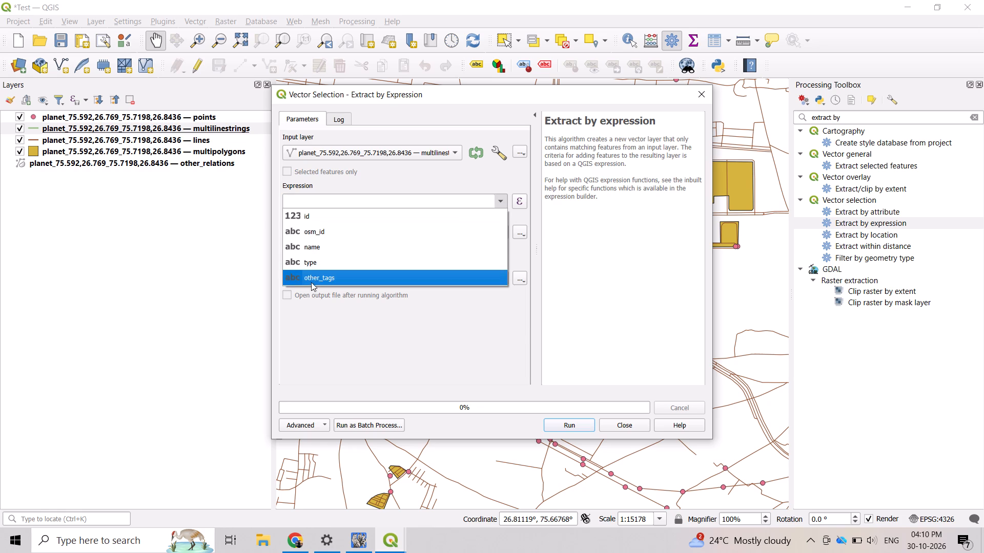
{"action": "left_click", "coordinate": [319, 329]}
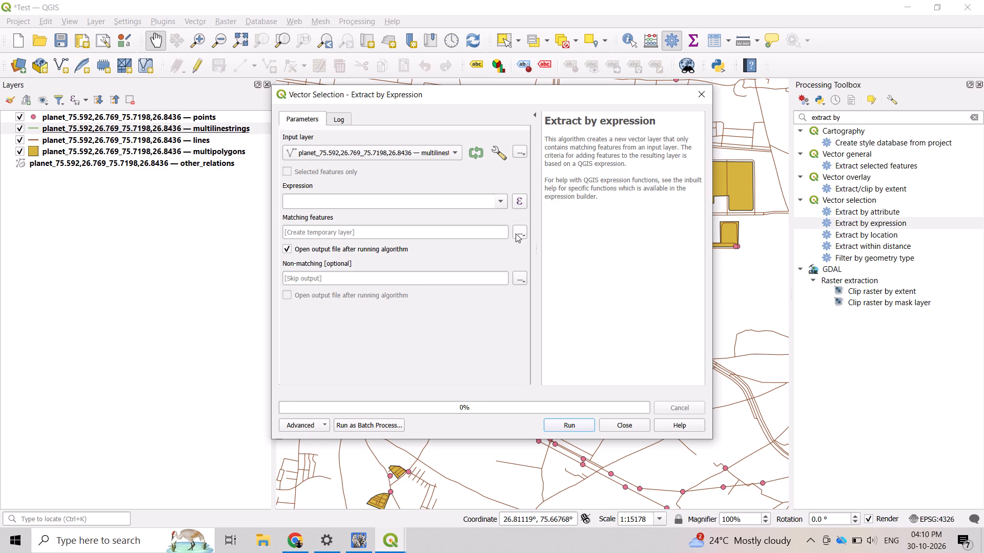
{"action": "left_click", "coordinate": [519, 231]}
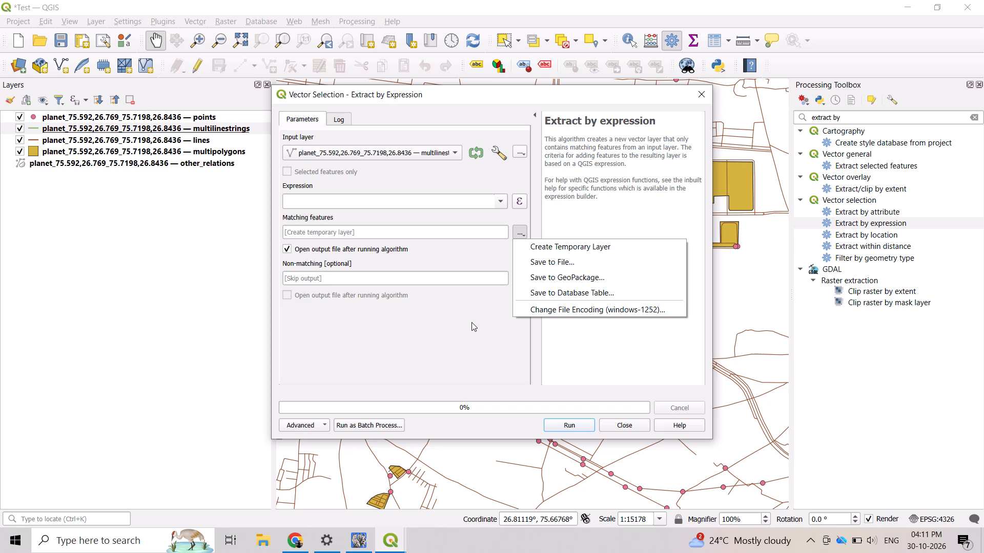
Enter "Below" as the extraction expression.
{"action": "left_click", "coordinate": [327, 199]}
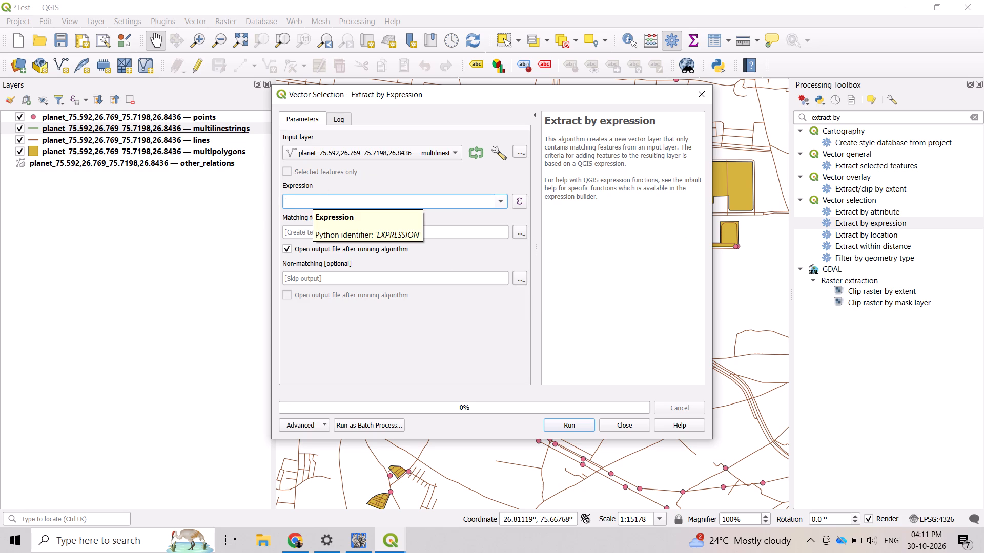
{"action": "key", "text": "shift+b"}
{"action": "type", "text": "elow"}
{"action": "left_click", "coordinate": [353, 327]}
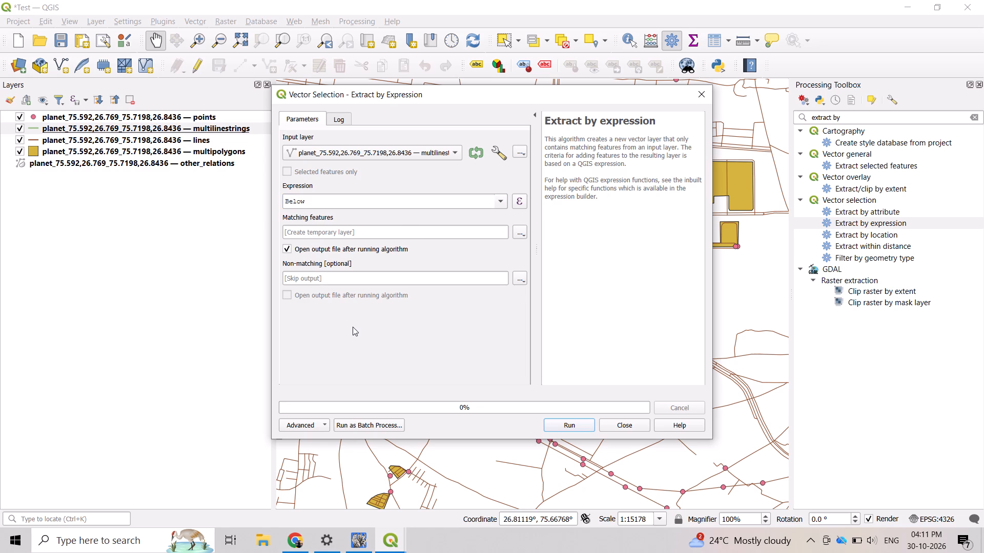
Set the extraction's input layer to the lines layer (EPSG:4326).
{"action": "left_click", "coordinate": [364, 227]}
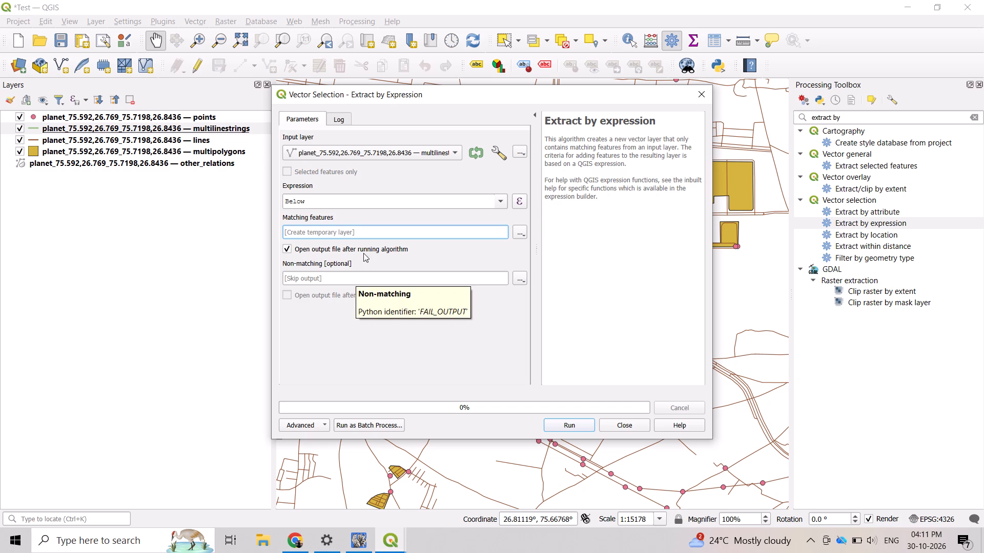
{"action": "left_click", "coordinate": [340, 169]}
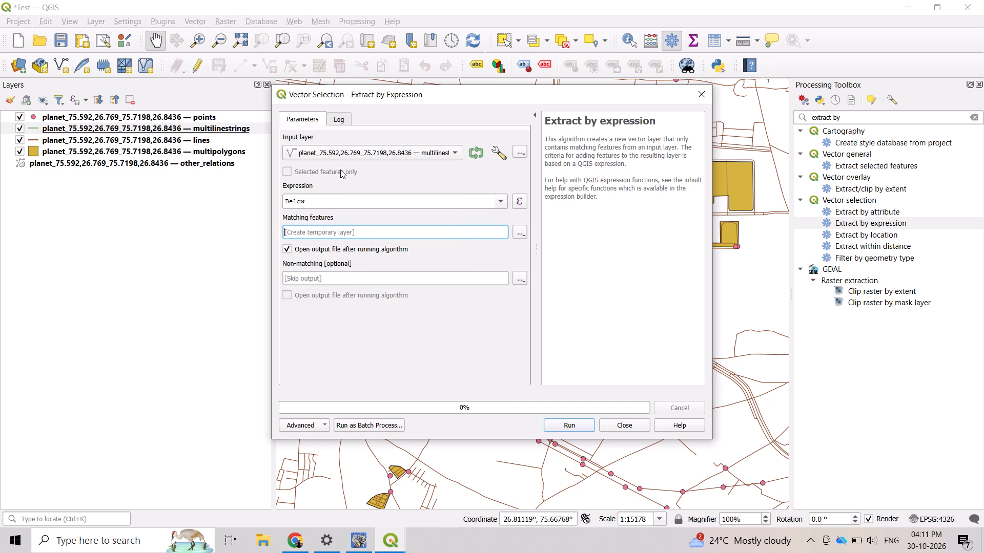
{"action": "left_click", "coordinate": [456, 151]}
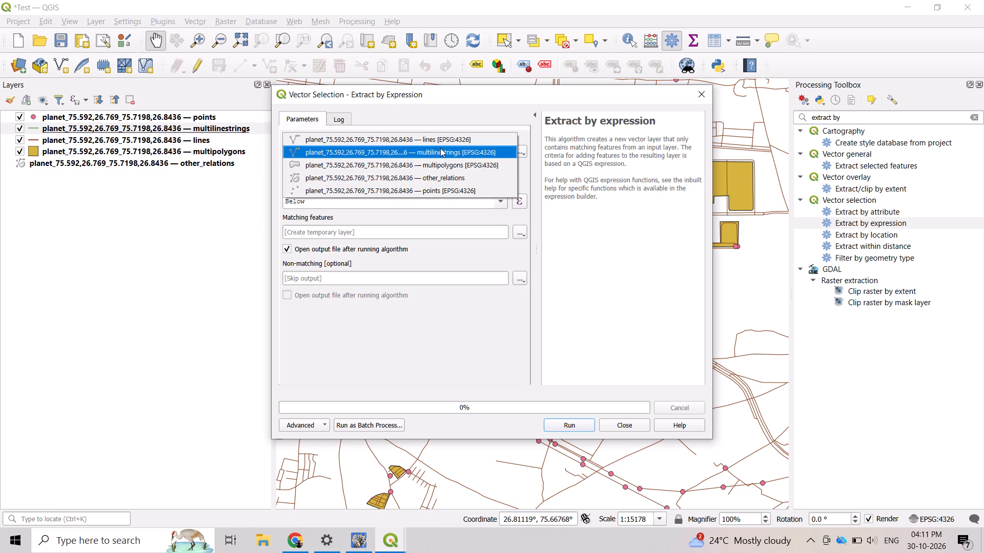
{"action": "left_click", "coordinate": [394, 210]}
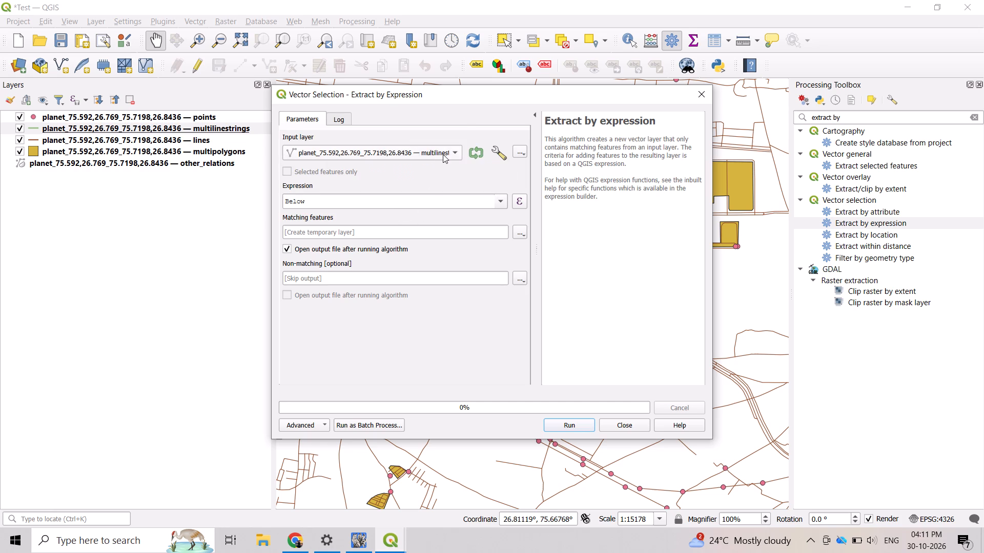
{"action": "left_click", "coordinate": [445, 152]}
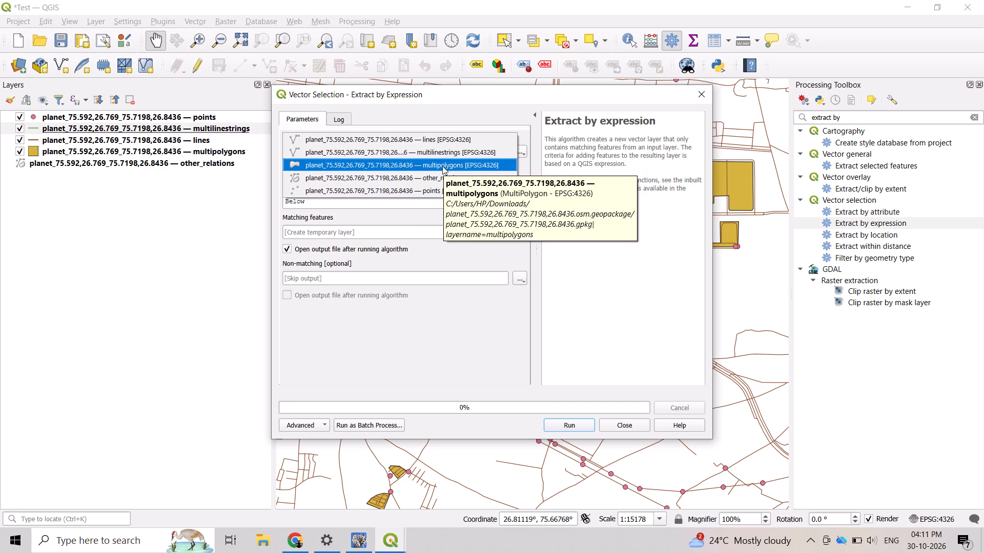
{"action": "left_click", "coordinate": [441, 138]}
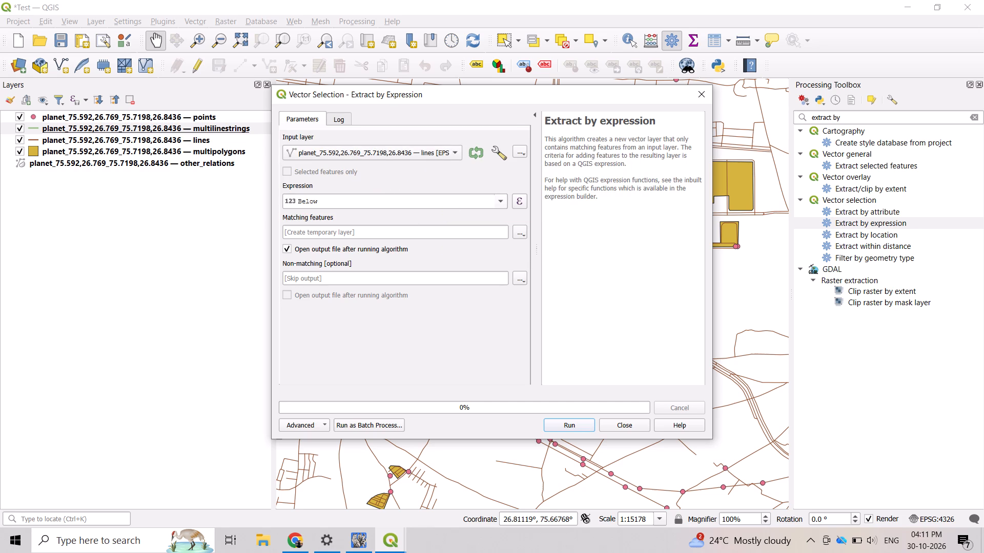
Look through the lines layer's fields available for the expression.
{"action": "left_click", "coordinate": [503, 201]}
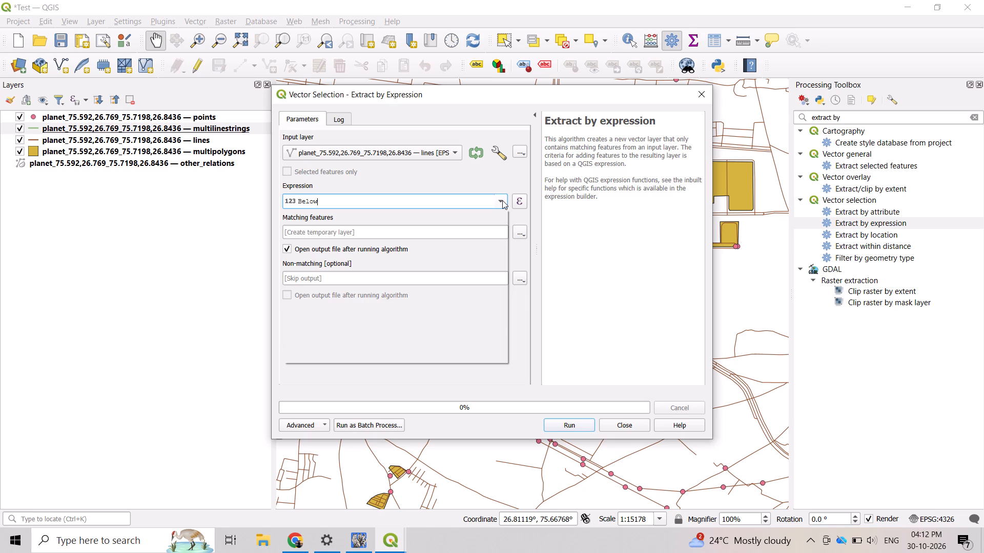
{"action": "scroll", "coordinate": [342, 275], "scroll_direction": "down", "scroll_amount": 5}
{"action": "scroll", "coordinate": [342, 275], "scroll_direction": "up", "scroll_amount": 5}
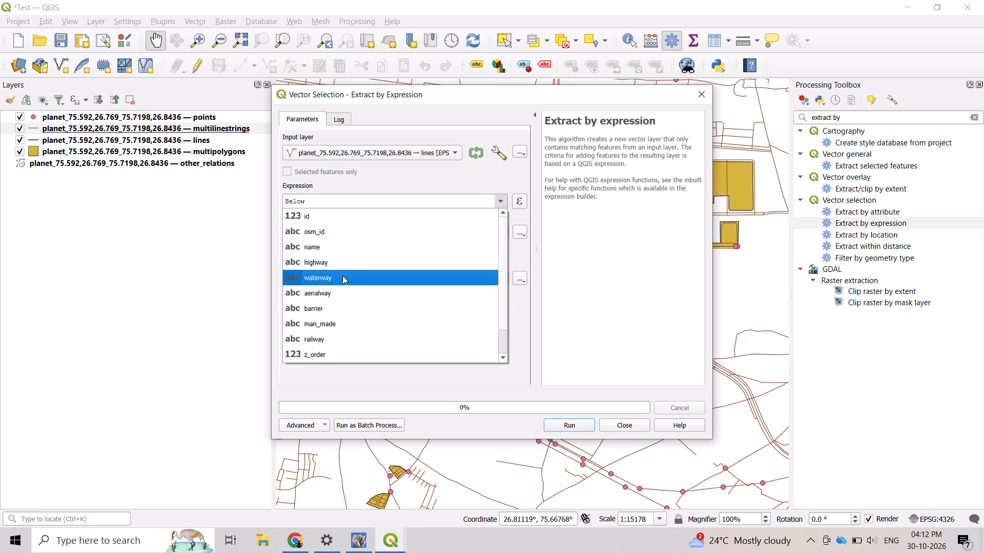
{"action": "scroll", "coordinate": [335, 308], "scroll_direction": "down", "scroll_amount": 4}
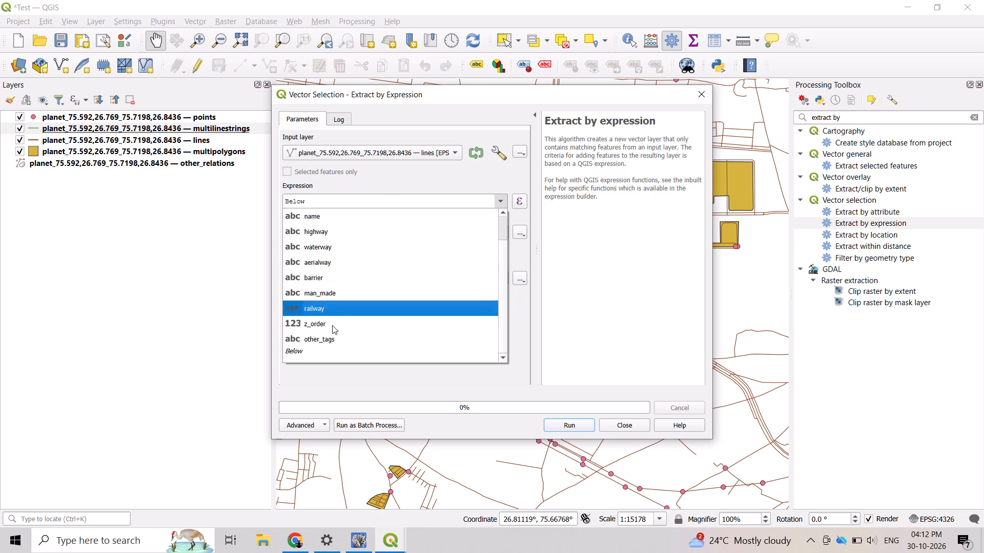
{"action": "scroll", "coordinate": [348, 247], "scroll_direction": "up", "scroll_amount": 4}
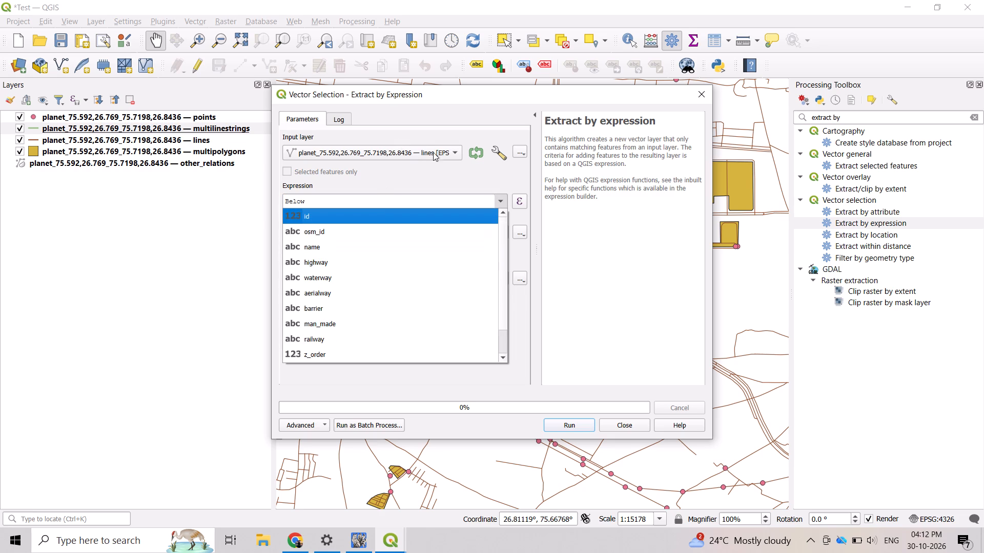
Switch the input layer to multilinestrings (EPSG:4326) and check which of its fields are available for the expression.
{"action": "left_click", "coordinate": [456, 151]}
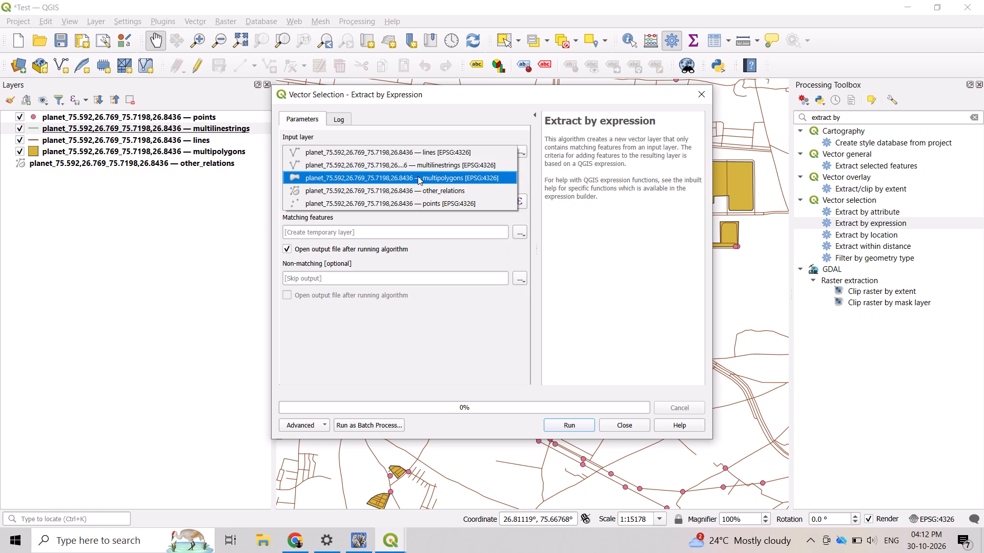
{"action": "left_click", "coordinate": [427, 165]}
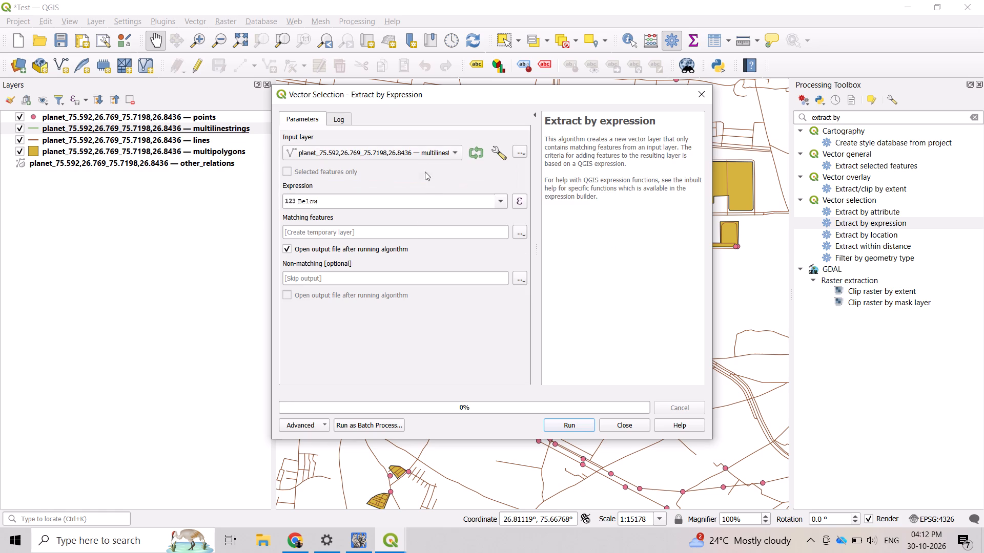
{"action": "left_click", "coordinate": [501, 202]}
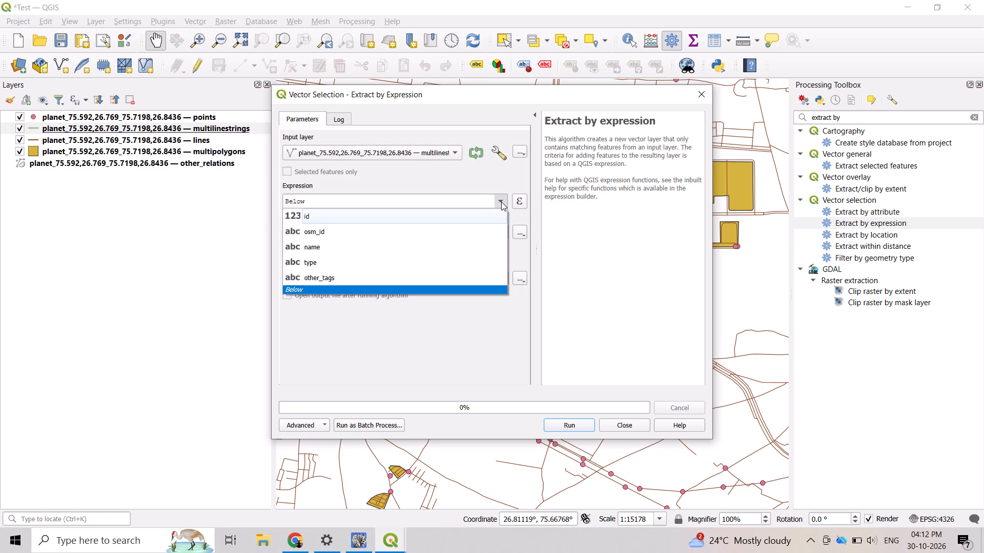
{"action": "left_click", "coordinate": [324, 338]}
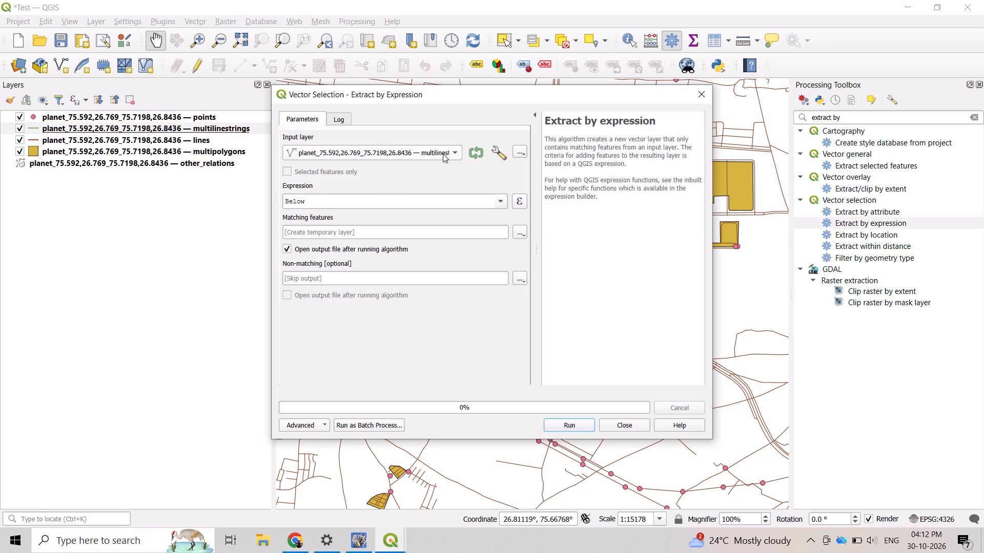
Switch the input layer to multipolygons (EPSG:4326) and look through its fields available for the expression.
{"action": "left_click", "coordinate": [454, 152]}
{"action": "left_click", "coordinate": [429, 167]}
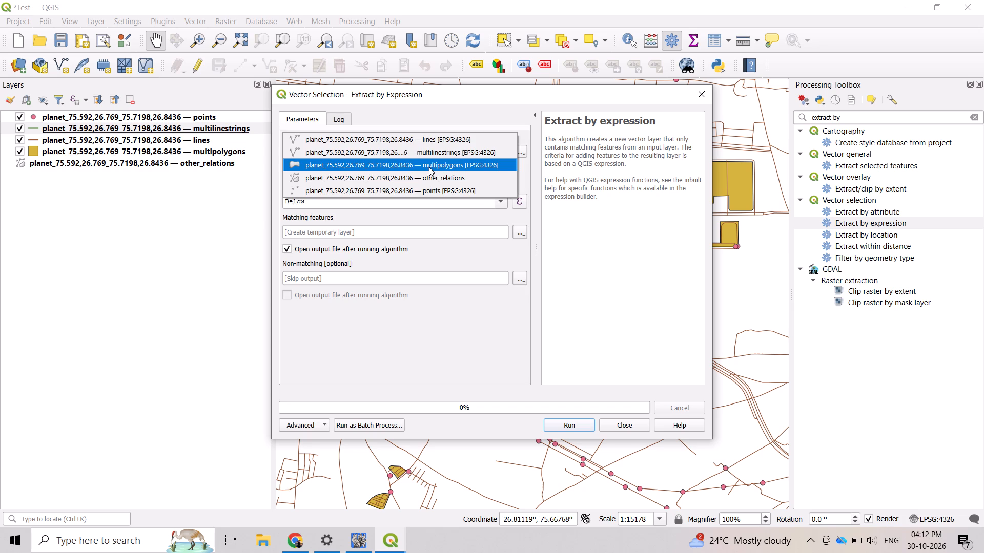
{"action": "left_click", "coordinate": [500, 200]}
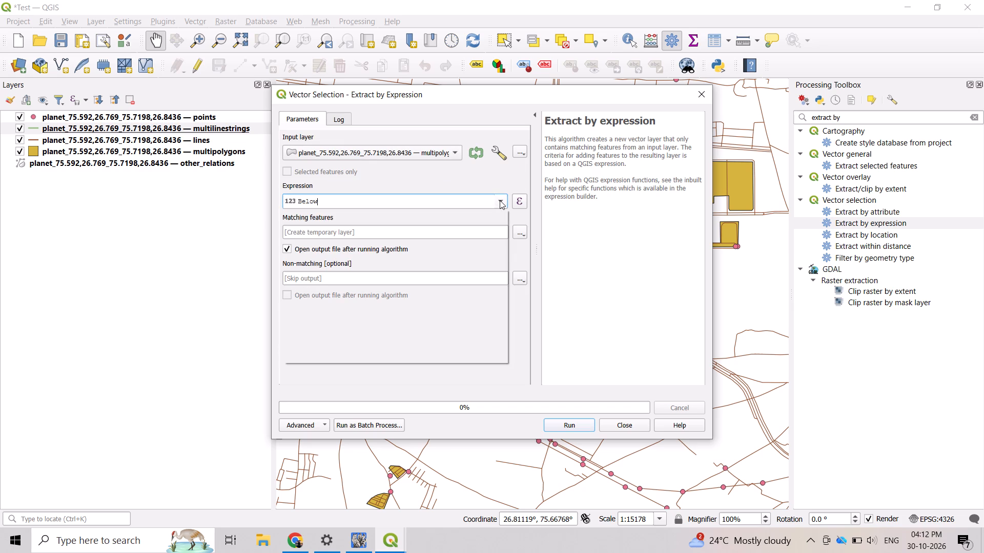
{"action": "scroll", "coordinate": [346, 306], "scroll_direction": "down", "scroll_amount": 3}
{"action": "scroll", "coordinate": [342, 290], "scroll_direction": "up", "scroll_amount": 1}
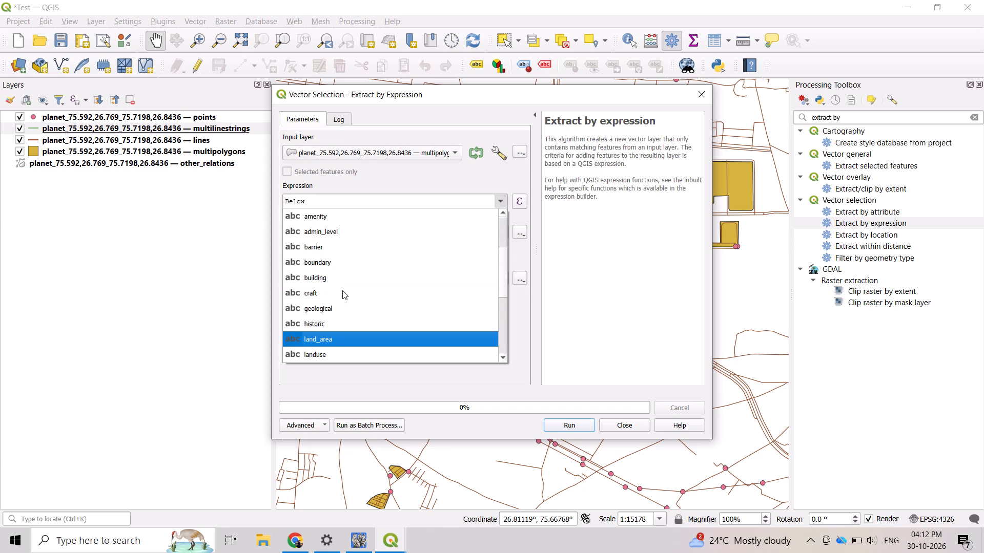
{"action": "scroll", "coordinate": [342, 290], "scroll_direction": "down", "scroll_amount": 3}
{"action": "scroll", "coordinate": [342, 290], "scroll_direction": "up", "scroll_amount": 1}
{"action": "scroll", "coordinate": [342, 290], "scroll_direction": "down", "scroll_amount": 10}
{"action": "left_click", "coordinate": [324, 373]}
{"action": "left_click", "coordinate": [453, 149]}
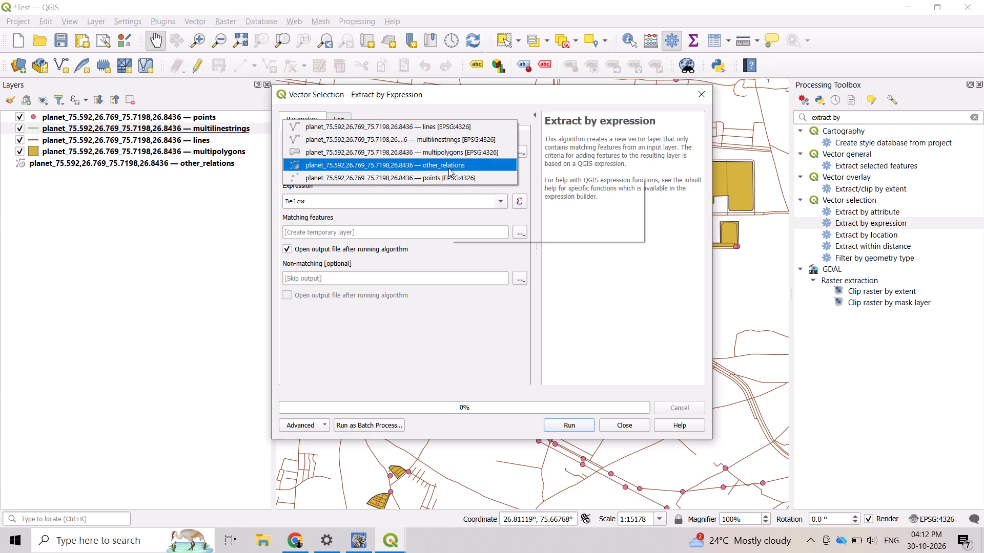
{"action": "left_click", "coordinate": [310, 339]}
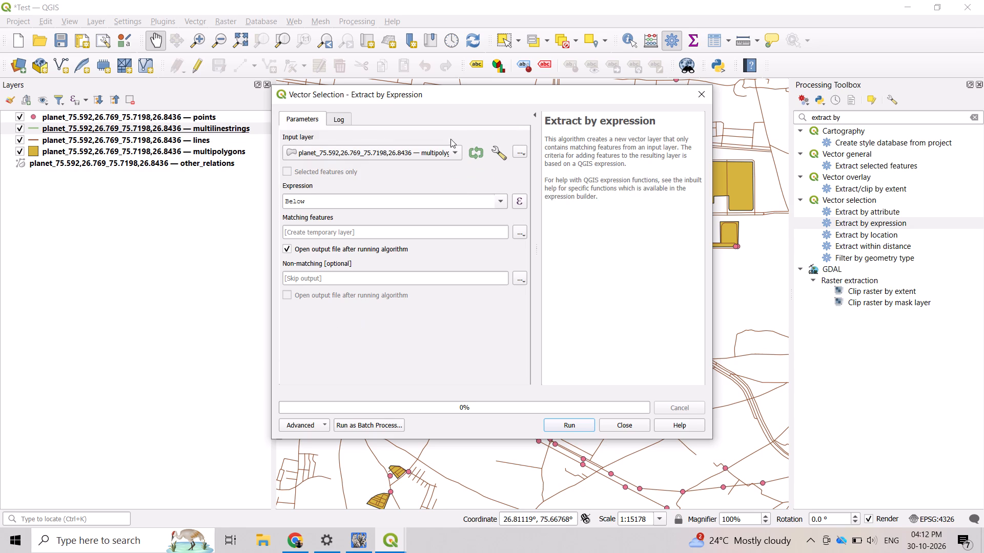
Set the extraction's input layer back to the lines layer (EPSG:4326).
{"action": "left_click", "coordinate": [456, 154]}
{"action": "left_click", "coordinate": [466, 129]}
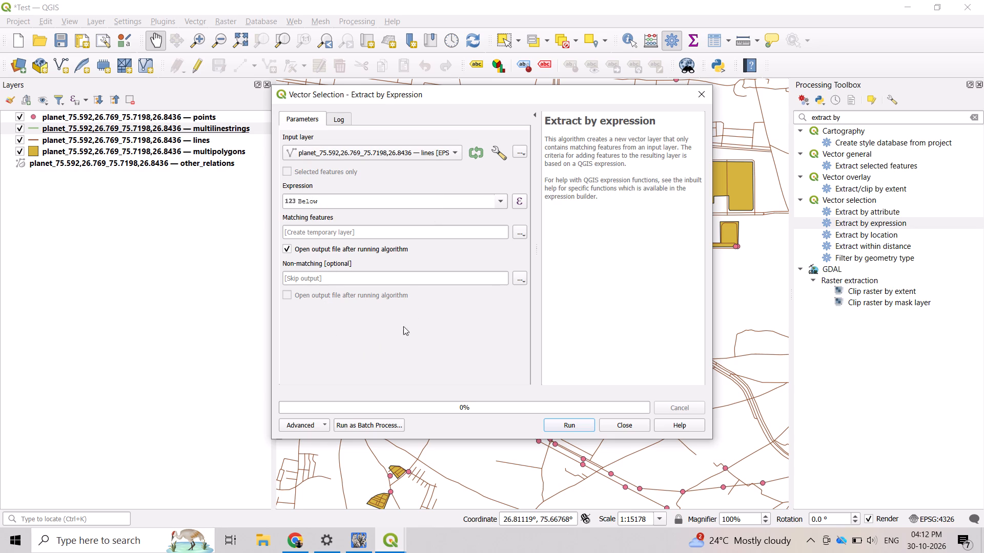
Enter "Temporary Layer" as the optional output for non-matching features.
{"action": "left_click", "coordinate": [288, 291]}
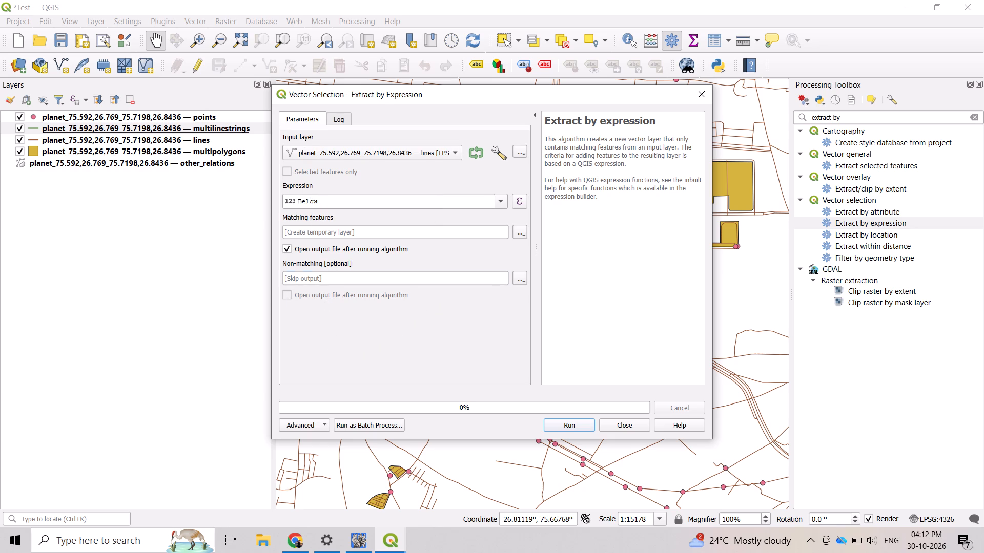
{"action": "left_click", "coordinate": [325, 280]}
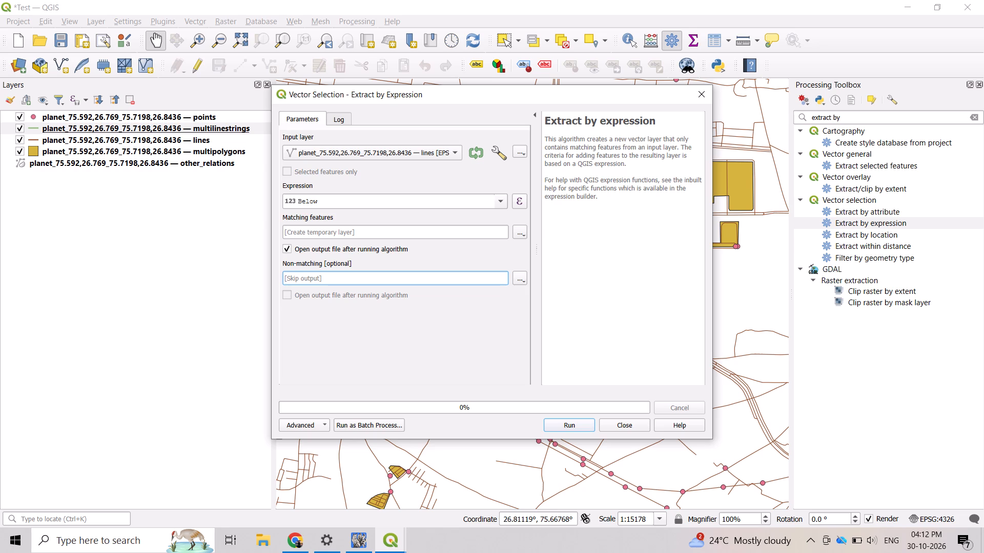
{"action": "type", "text": "Te"}
{"action": "type", "text": "mp"}
{"action": "type", "text": "orary"}
{"action": "key", "text": "space"}
{"action": "key", "text": "shift+l"}
{"action": "type", "text": "ayer"}
{"action": "left_click", "coordinate": [341, 309]}
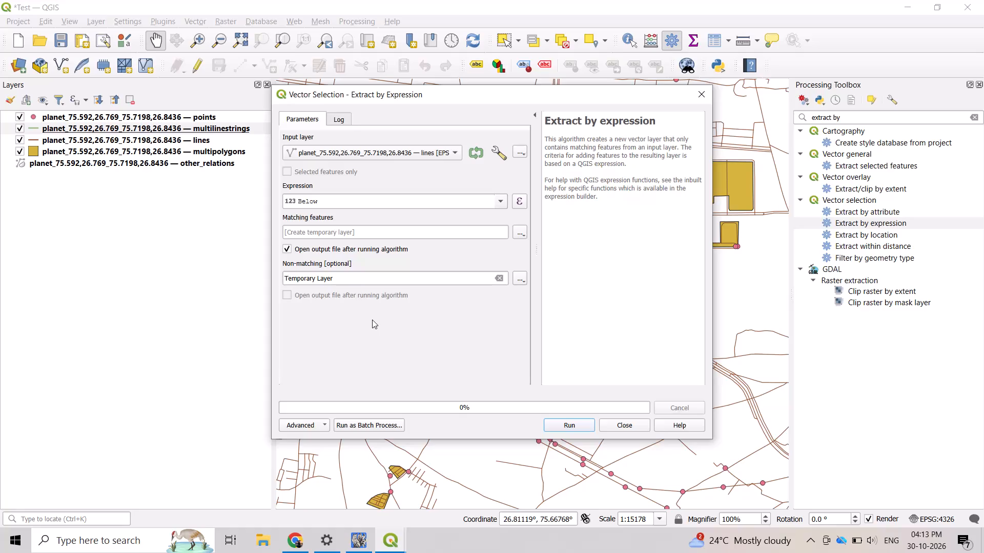
Open the extraction expression for editing.
{"action": "left_click", "coordinate": [361, 202]}
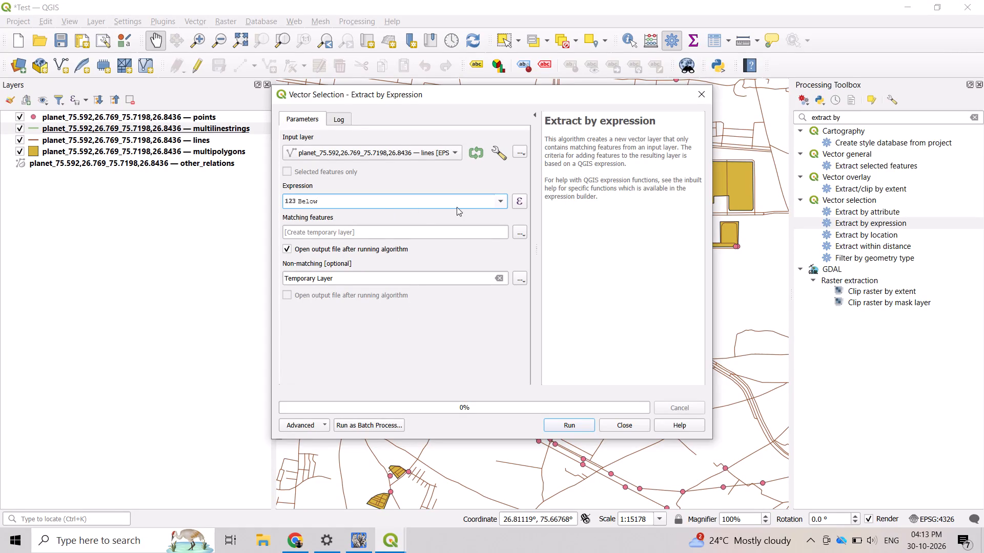
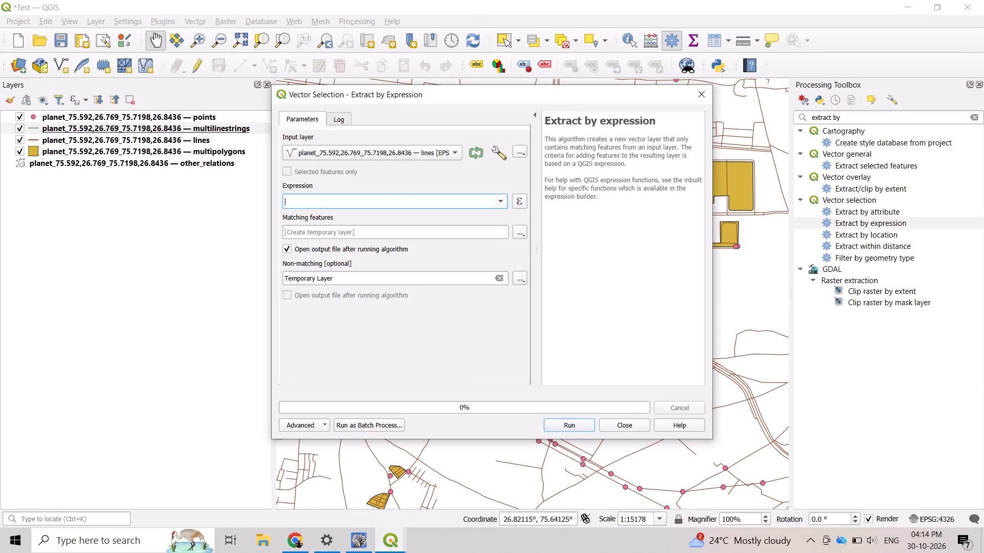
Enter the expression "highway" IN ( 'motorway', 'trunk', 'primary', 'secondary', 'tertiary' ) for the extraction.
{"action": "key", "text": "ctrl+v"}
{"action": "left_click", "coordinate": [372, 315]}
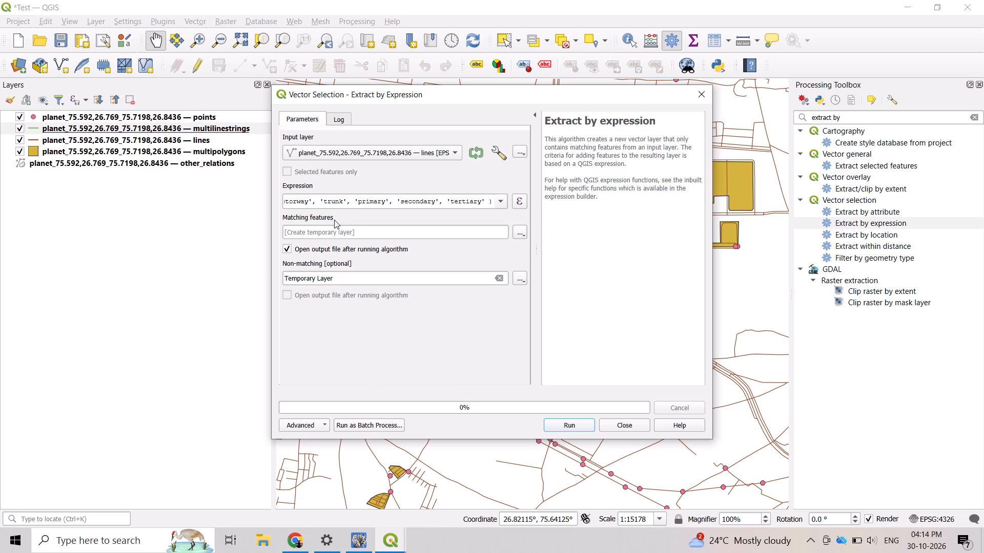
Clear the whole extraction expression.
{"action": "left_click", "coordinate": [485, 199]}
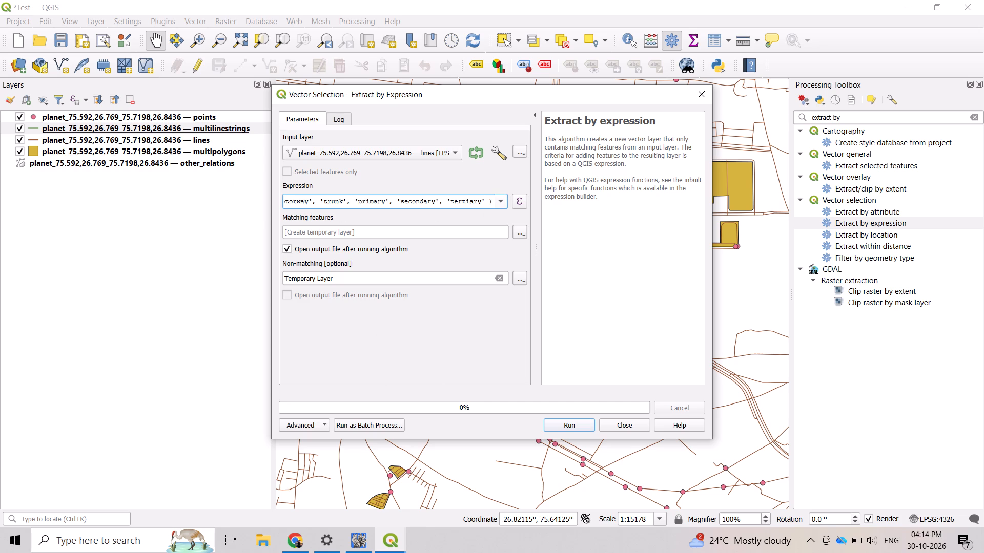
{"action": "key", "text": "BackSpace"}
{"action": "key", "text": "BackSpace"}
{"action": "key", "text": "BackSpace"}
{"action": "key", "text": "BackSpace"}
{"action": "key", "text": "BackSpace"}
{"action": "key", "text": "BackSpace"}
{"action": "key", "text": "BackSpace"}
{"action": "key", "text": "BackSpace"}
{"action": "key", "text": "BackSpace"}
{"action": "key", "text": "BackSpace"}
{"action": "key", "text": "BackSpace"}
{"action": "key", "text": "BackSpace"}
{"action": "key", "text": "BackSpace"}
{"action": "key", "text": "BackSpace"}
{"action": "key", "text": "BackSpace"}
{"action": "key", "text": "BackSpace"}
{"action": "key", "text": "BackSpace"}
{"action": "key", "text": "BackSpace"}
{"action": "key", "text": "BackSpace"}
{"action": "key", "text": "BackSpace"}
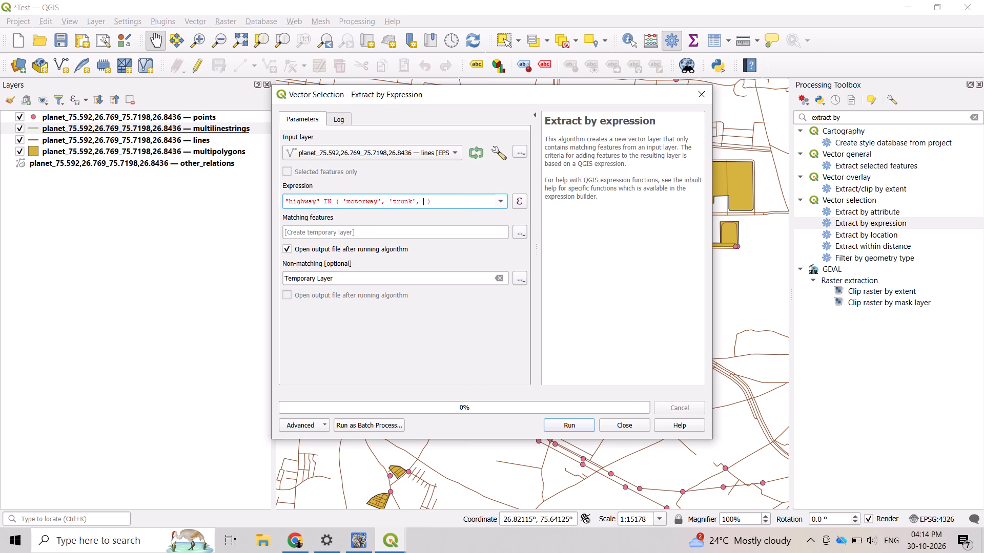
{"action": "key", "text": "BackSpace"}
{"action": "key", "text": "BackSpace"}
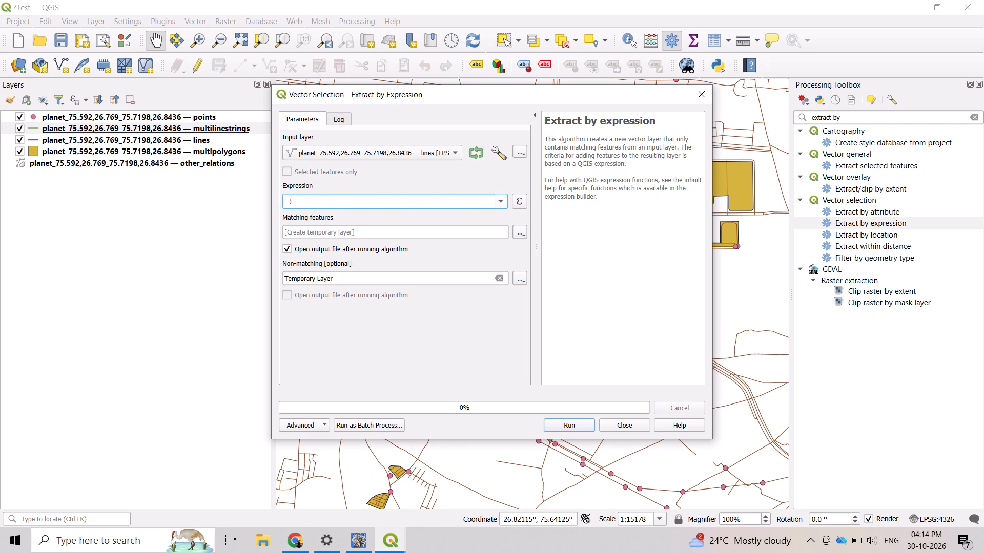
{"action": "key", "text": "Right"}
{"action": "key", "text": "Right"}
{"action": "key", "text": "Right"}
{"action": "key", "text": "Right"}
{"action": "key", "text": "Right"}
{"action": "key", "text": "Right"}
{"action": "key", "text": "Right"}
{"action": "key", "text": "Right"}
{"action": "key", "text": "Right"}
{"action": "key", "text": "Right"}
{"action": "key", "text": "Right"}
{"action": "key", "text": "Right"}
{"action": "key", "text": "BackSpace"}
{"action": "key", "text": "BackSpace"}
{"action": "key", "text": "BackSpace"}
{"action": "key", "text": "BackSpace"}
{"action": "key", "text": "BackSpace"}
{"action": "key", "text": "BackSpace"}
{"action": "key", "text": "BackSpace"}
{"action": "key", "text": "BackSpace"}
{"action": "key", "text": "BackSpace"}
Look through the lines layer's fields available for the expression.
{"action": "left_click", "coordinate": [315, 199]}
{"action": "left_click", "coordinate": [501, 203]}
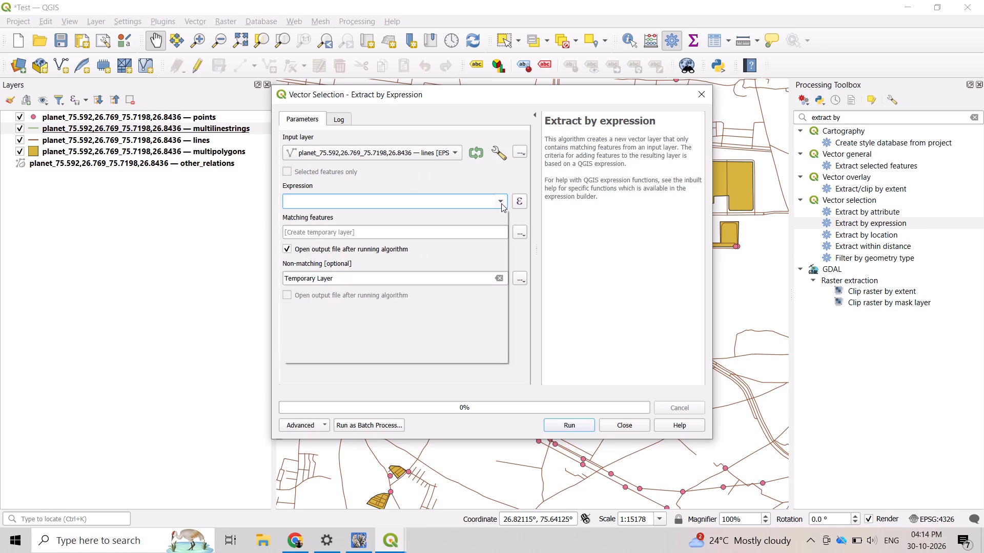
{"action": "scroll", "coordinate": [346, 282], "scroll_direction": "down", "scroll_amount": 8}
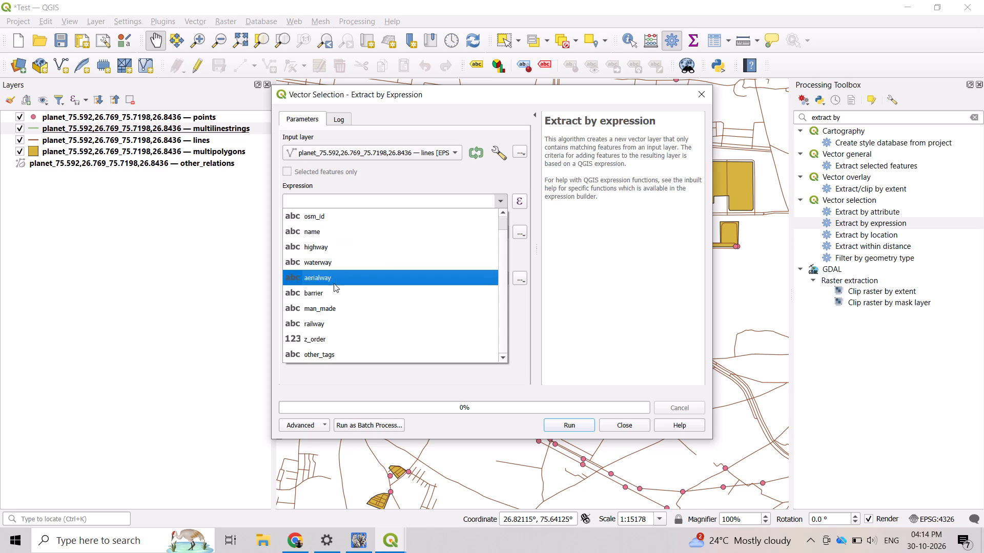
{"action": "left_click", "coordinate": [314, 378]}
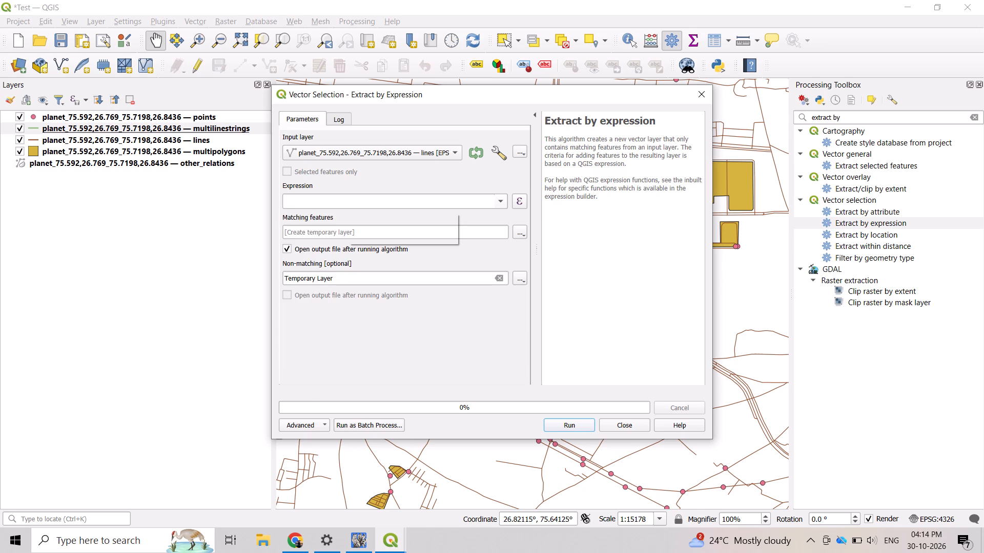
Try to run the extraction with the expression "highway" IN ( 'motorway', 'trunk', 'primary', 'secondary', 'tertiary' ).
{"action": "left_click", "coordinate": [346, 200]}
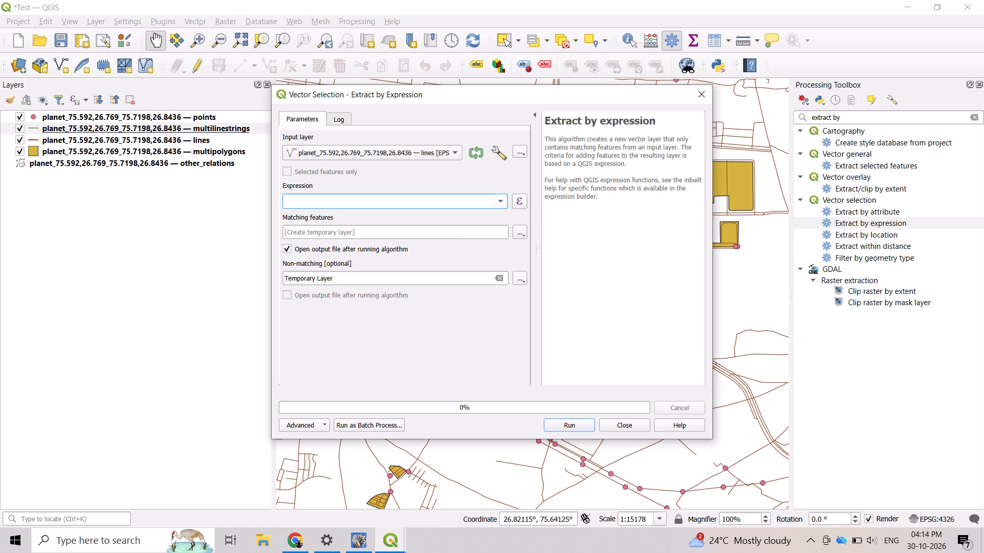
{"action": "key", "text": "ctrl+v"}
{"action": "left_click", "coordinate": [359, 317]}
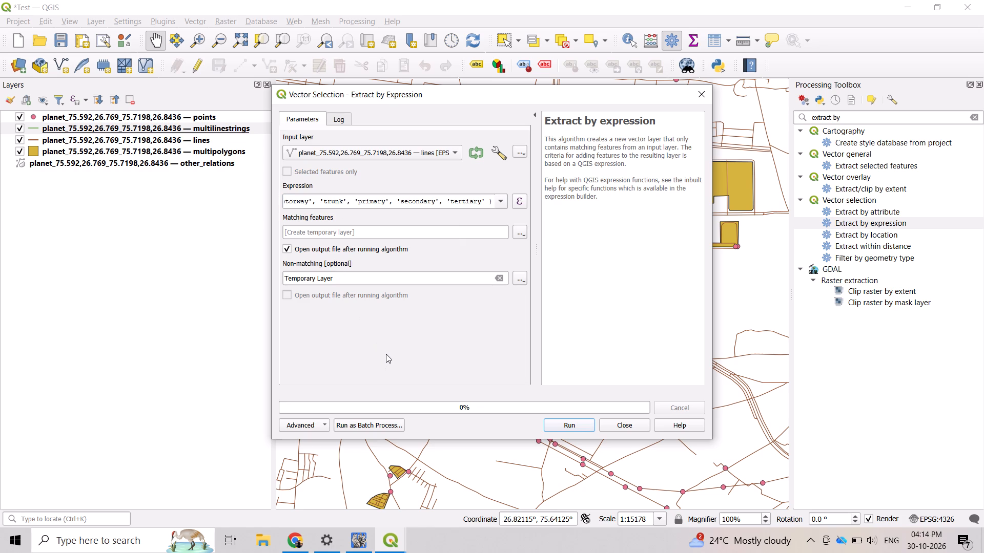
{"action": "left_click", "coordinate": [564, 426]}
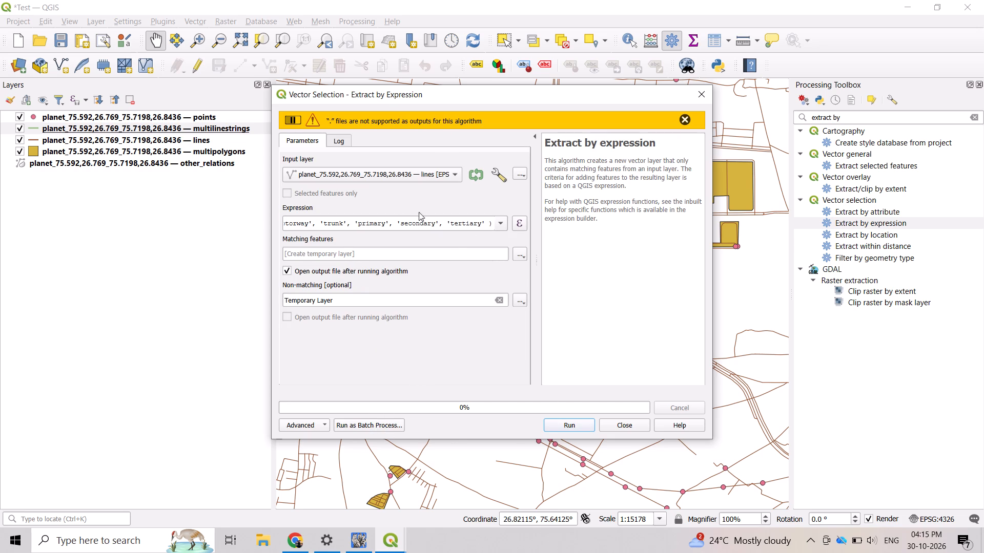
Replace the extraction expression with the highway field alone.
{"action": "left_click", "coordinate": [479, 223]}
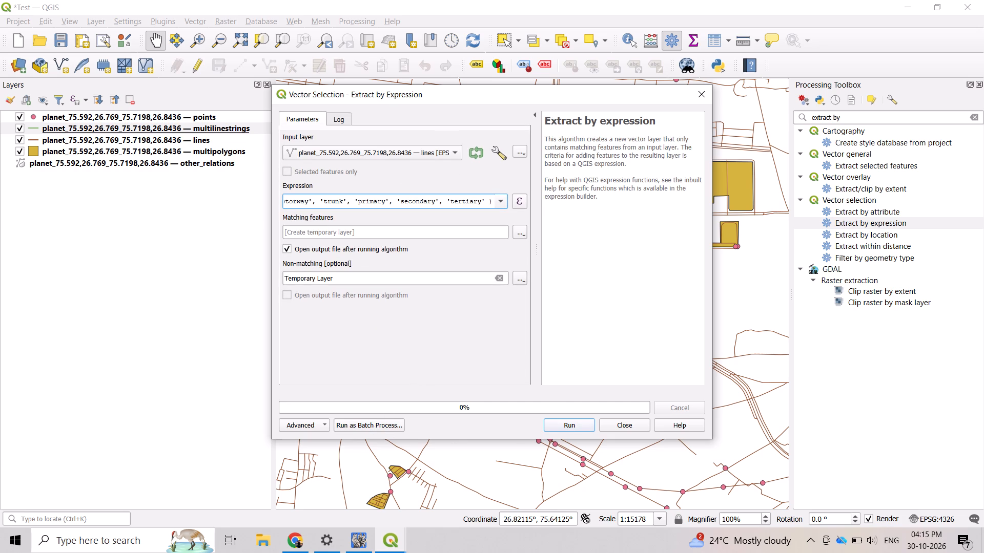
{"action": "left_click_drag", "start_coordinate": [475, 201], "coordinate": [505, 199]}
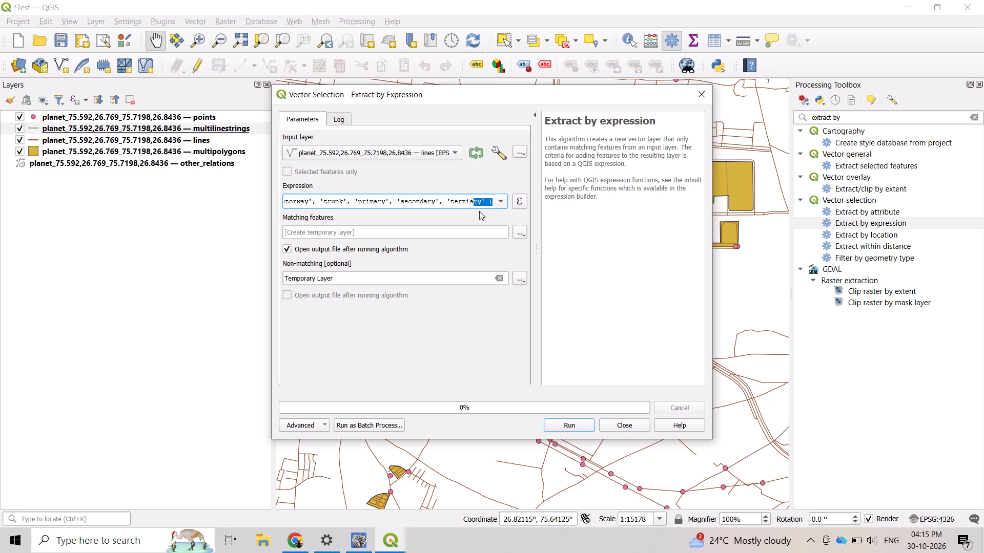
{"action": "left_click", "coordinate": [485, 204]}
{"action": "key", "text": "ctrl+a"}
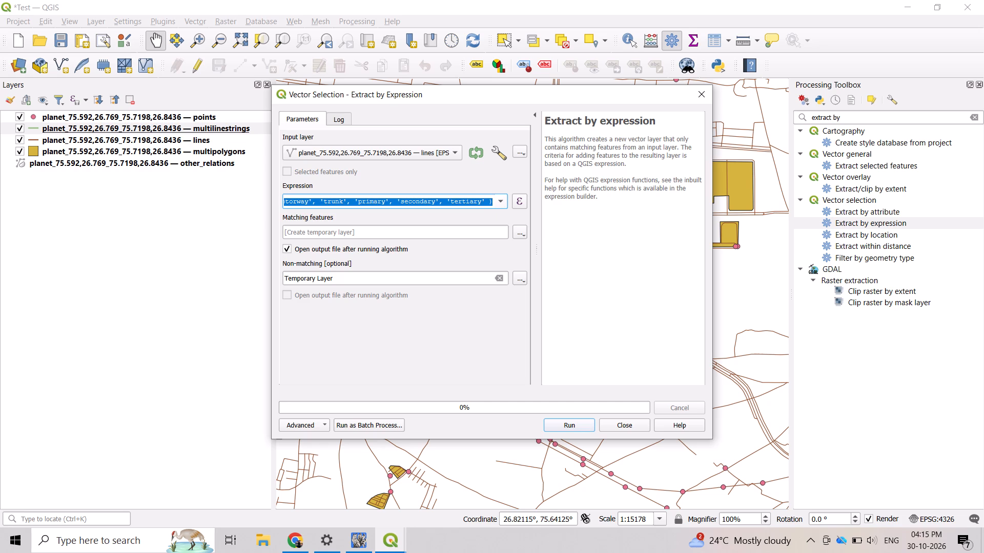
{"action": "key", "text": "Delete"}
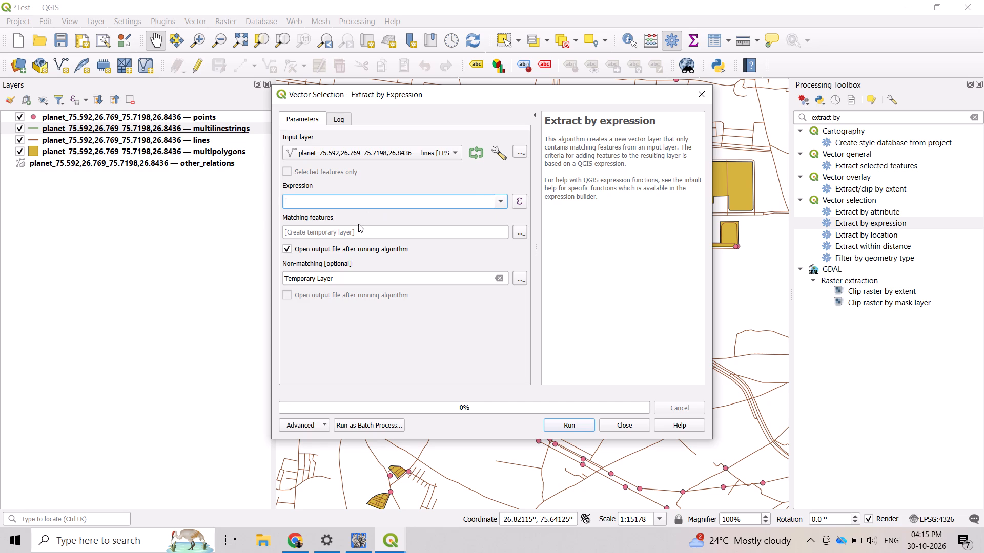
{"action": "left_click", "coordinate": [356, 226]}
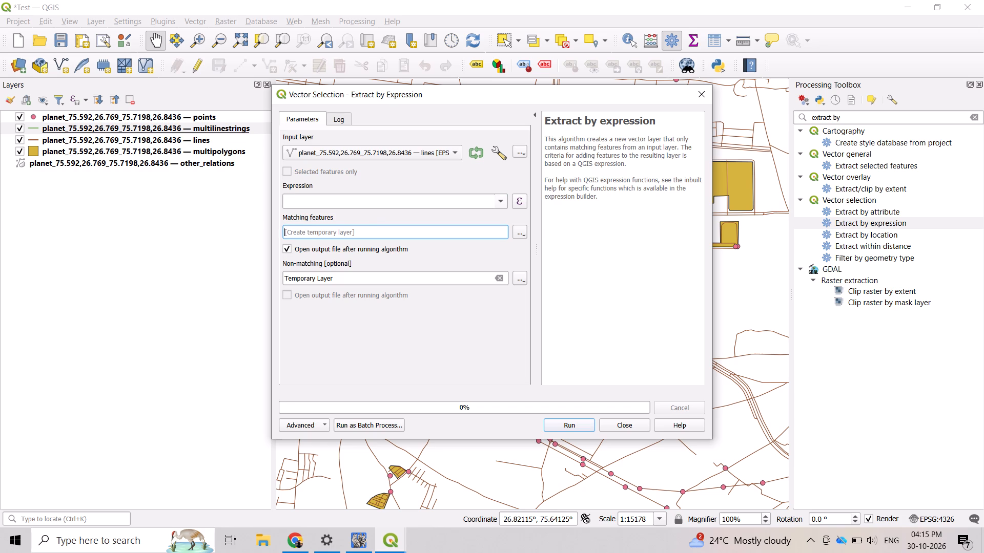
{"action": "left_click", "coordinate": [376, 202]}
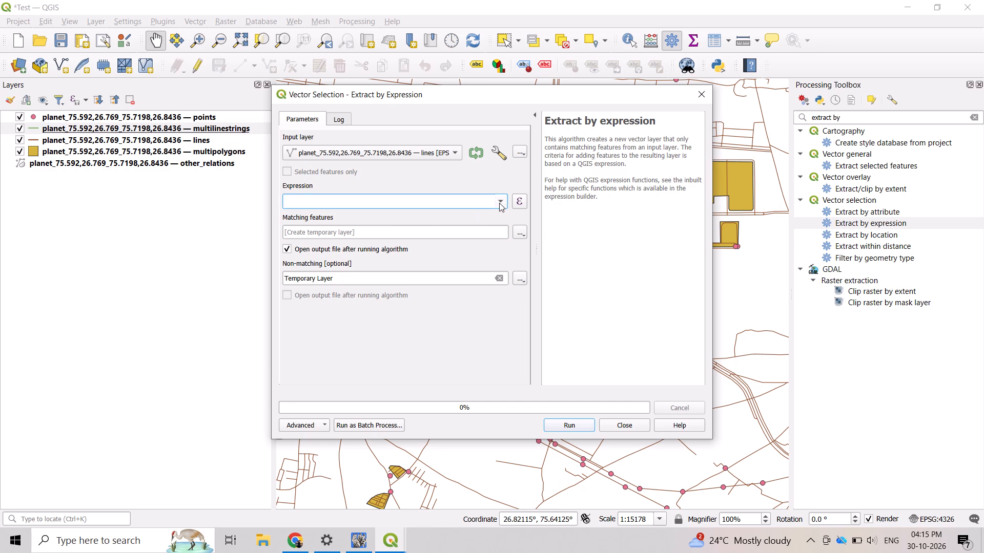
{"action": "left_click", "coordinate": [499, 203]}
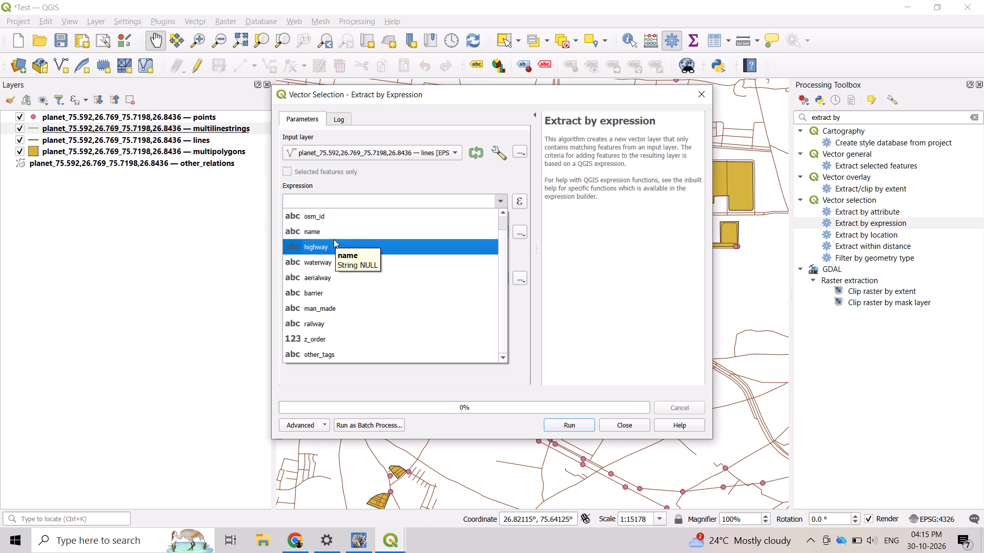
{"action": "left_click", "coordinate": [334, 239]}
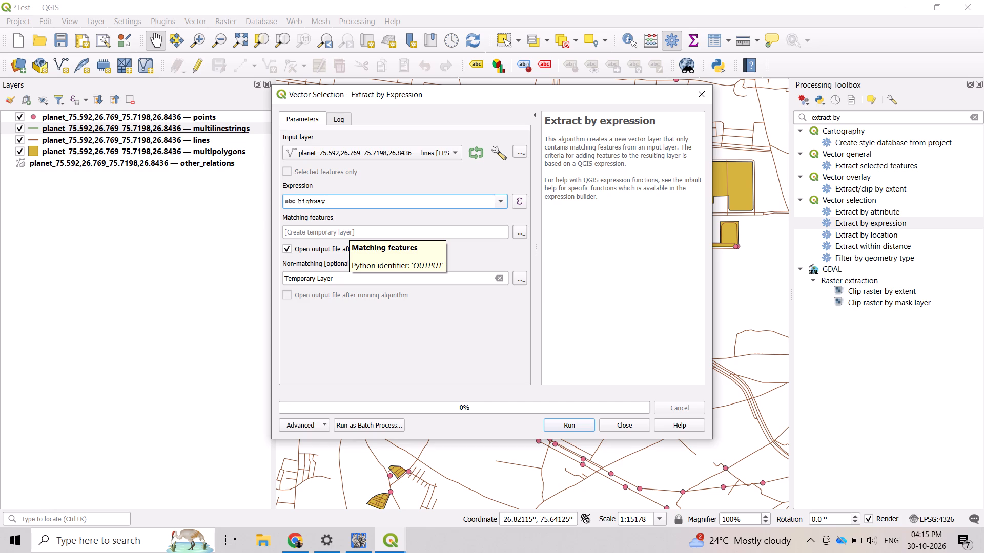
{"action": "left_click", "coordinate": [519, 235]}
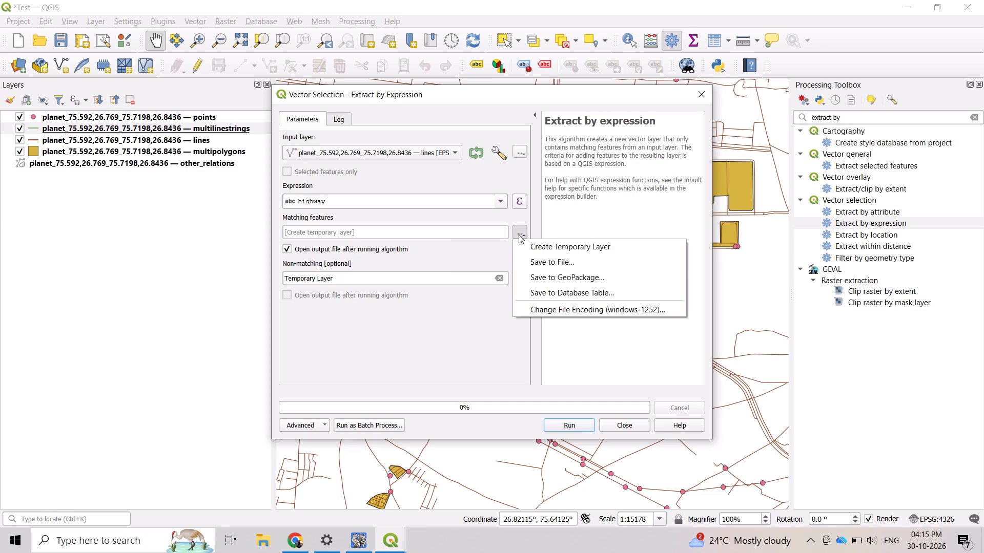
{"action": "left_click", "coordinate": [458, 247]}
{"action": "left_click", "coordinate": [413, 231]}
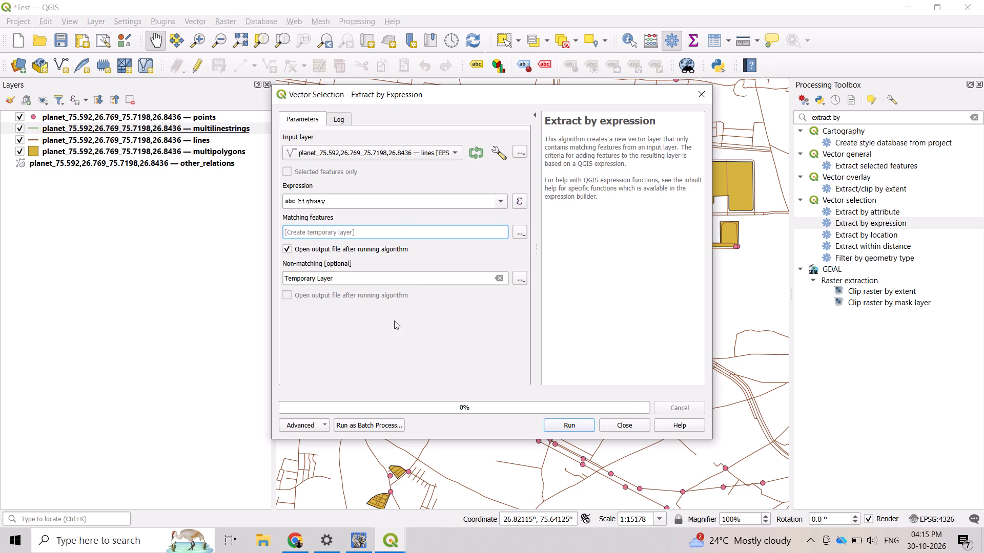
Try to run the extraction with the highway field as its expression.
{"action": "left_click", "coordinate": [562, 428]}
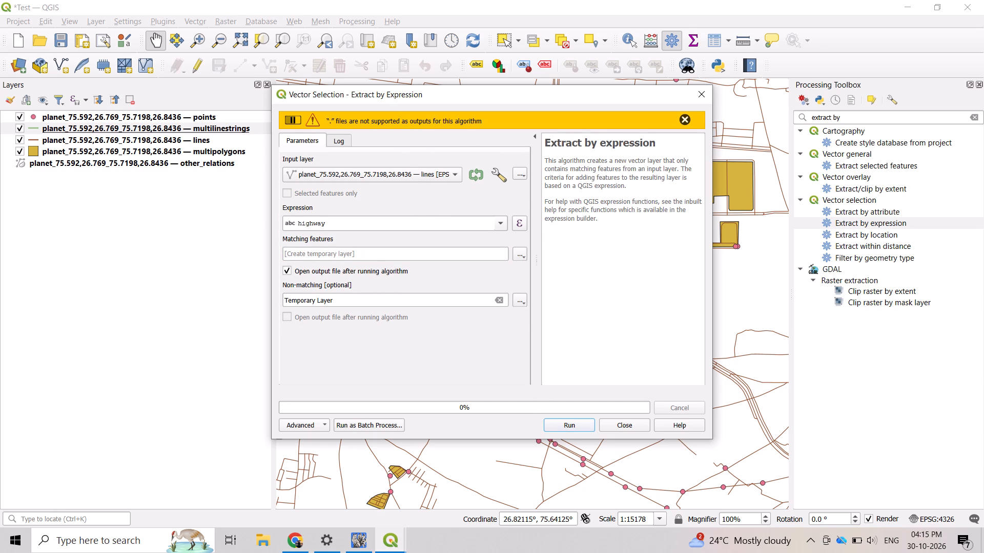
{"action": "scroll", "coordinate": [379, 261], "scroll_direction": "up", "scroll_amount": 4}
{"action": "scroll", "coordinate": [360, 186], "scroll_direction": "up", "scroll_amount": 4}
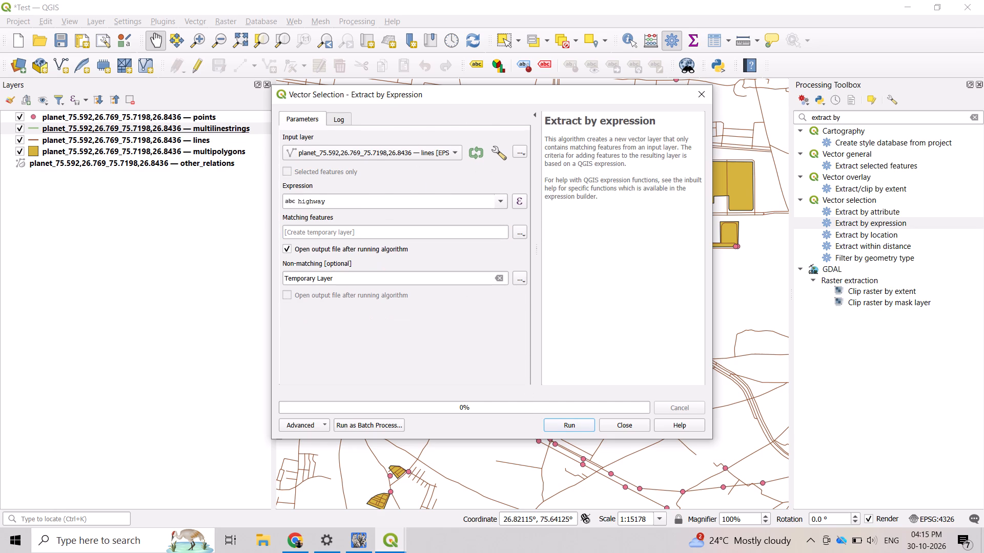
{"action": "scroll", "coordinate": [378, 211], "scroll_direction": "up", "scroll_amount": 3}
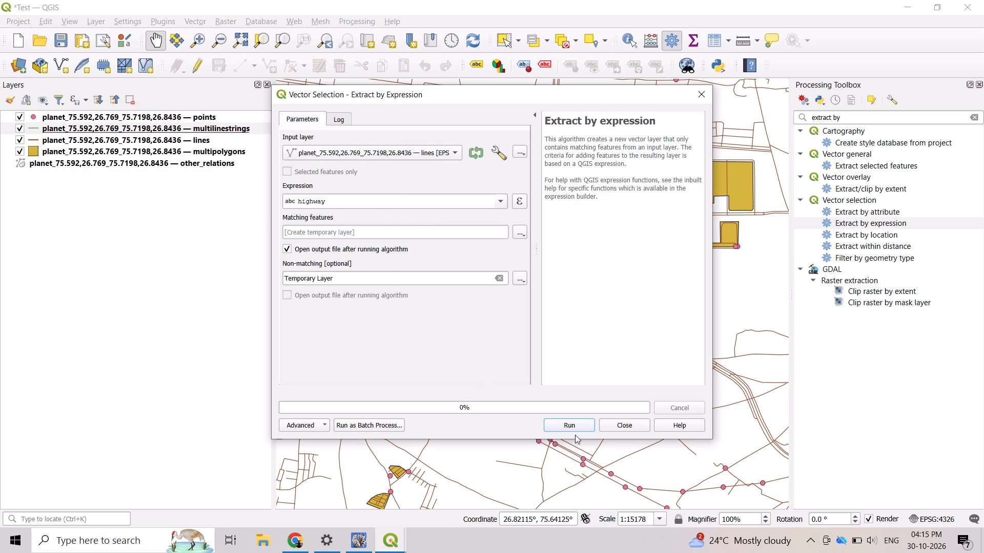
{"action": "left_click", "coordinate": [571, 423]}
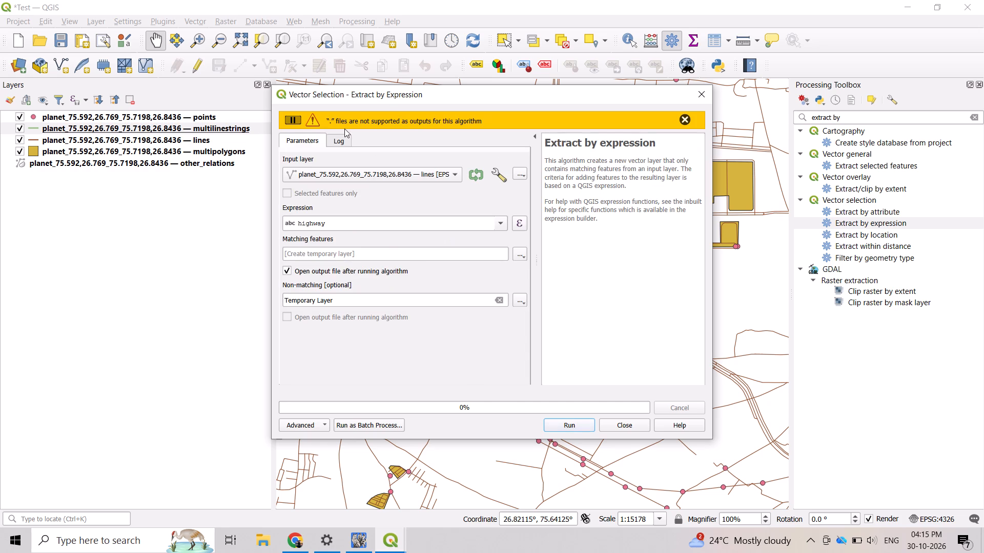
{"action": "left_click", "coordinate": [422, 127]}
Clear the "Temporary Layer" entry from the optional non-matching output.
{"action": "left_click", "coordinate": [381, 300]}
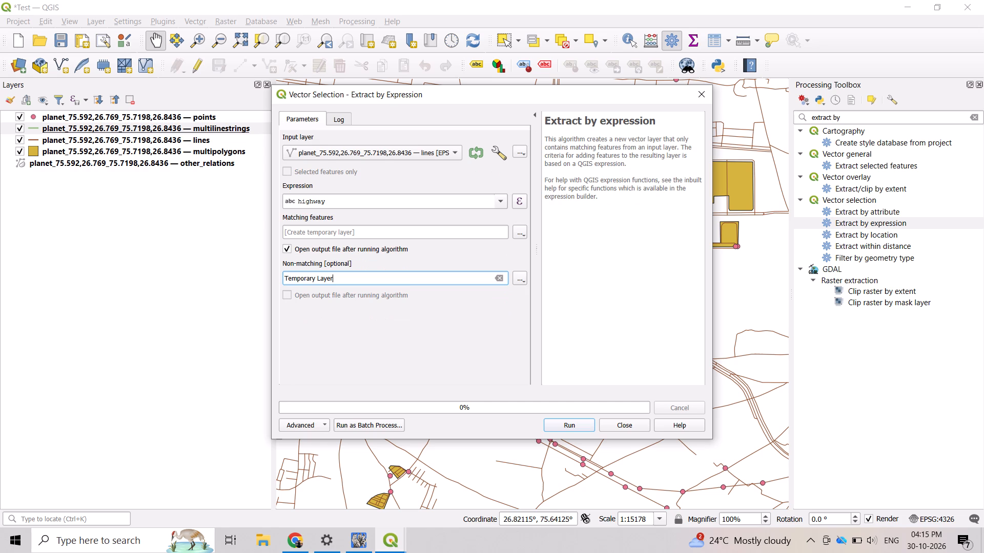
{"action": "key", "text": "BackSpace"}
{"action": "key", "text": "BackSpace"}
{"action": "key", "text": "BackSpace"}
{"action": "key", "text": "BackSpace"}
{"action": "key", "text": "BackSpace"}
{"action": "key", "text": "BackSpace"}
{"action": "key", "text": "BackSpace"}
{"action": "key", "text": "BackSpace"}
{"action": "key", "text": "BackSpace"}
{"action": "key", "text": "BackSpace"}
{"action": "key", "text": "BackSpace"}
{"action": "key", "text": "BackSpace"}
{"action": "key", "text": "BackSpace"}
{"action": "key", "text": "BackSpace"}
{"action": "key", "text": "BackSpace"}
{"action": "key", "text": "BackSpace"}
{"action": "key", "text": "BackSpace"}
{"action": "key", "text": "BackSpace"}
{"action": "key", "text": "BackSpace"}
{"action": "key", "text": "BackSpace"}
Run the highway extraction on the lines layer to a temporary matching-features layer and review the log.
{"action": "left_click", "coordinate": [571, 426]}
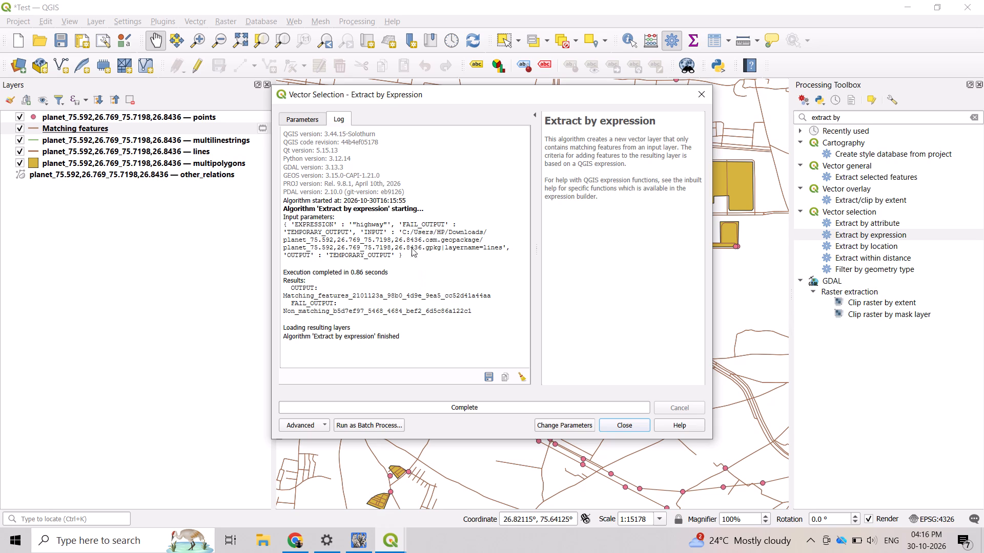
{"action": "scroll", "coordinate": [399, 240], "scroll_direction": "down", "scroll_amount": 4}
{"action": "scroll", "coordinate": [399, 241], "scroll_direction": "up", "scroll_amount": 4}
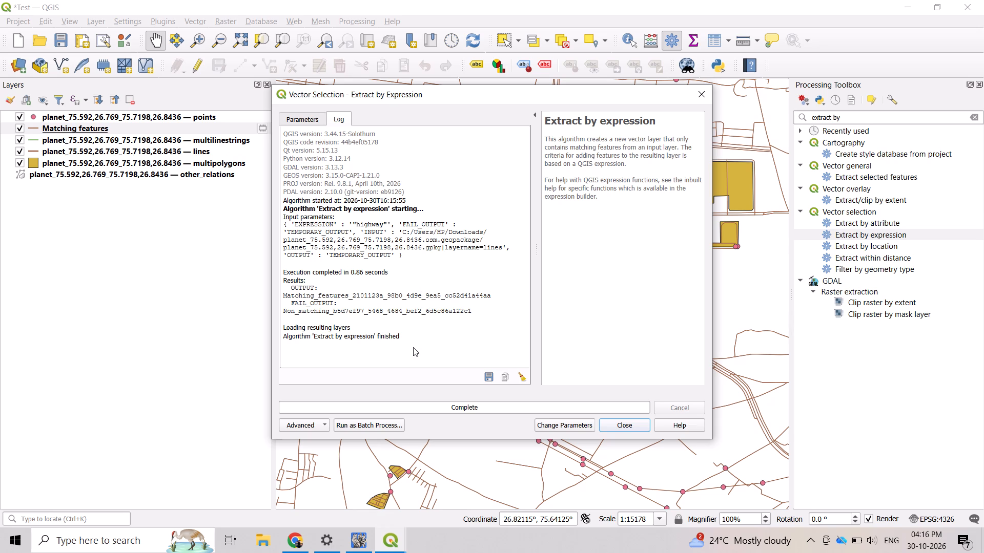
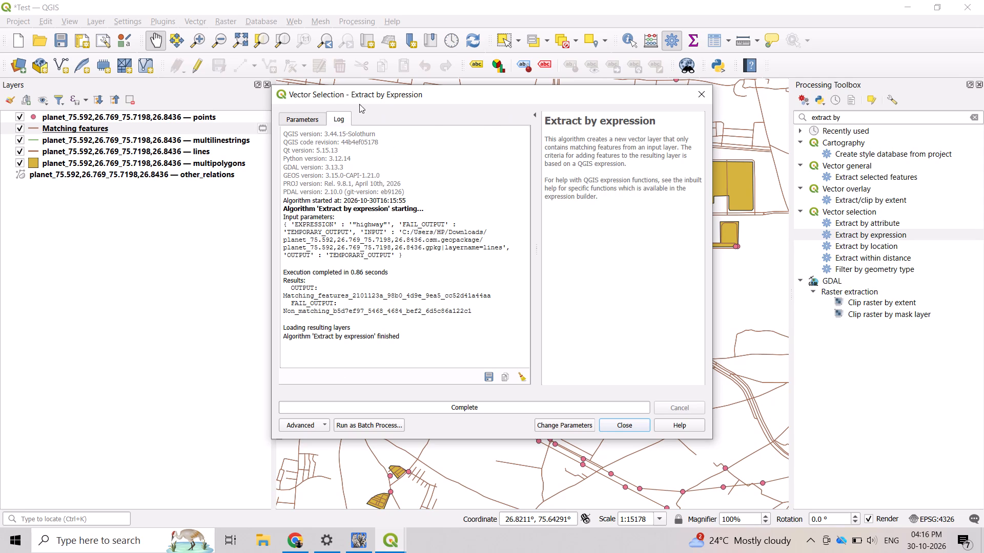
Replace the extraction expression with "highway" IN ('motorway', 'trunk', 'primary', 'secondary', 'tertiary').
{"action": "left_click", "coordinate": [302, 121]}
{"action": "left_click", "coordinate": [353, 196]}
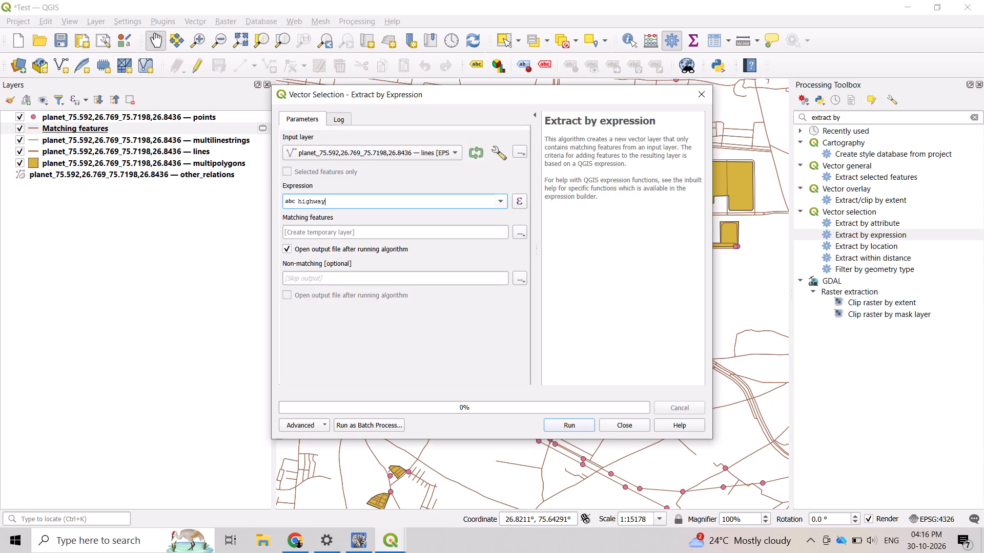
{"action": "key", "text": "BackSpace"}
{"action": "key", "text": "BackSpace"}
{"action": "key", "text": "BackSpace"}
{"action": "key", "text": "BackSpace"}
{"action": "key", "text": "BackSpace"}
{"action": "key", "text": "BackSpace"}
{"action": "key", "text": "BackSpace"}
{"action": "key", "text": "BackSpace"}
{"action": "key", "text": "BackSpace"}
{"action": "key", "text": "BackSpace"}
{"action": "key", "text": "BackSpace"}
{"action": "key", "text": "BackSpace"}
{"action": "key", "text": "BackSpace"}
{"action": "key", "text": "BackSpace"}
{"action": "key", "text": "BackSpace"}
{"action": "key", "text": "BackSpace"}
{"action": "key", "text": "BackSpace"}
{"action": "key", "text": "BackSpace"}
{"action": "key", "text": "BackSpace"}
{"action": "key", "text": "BackSpace"}
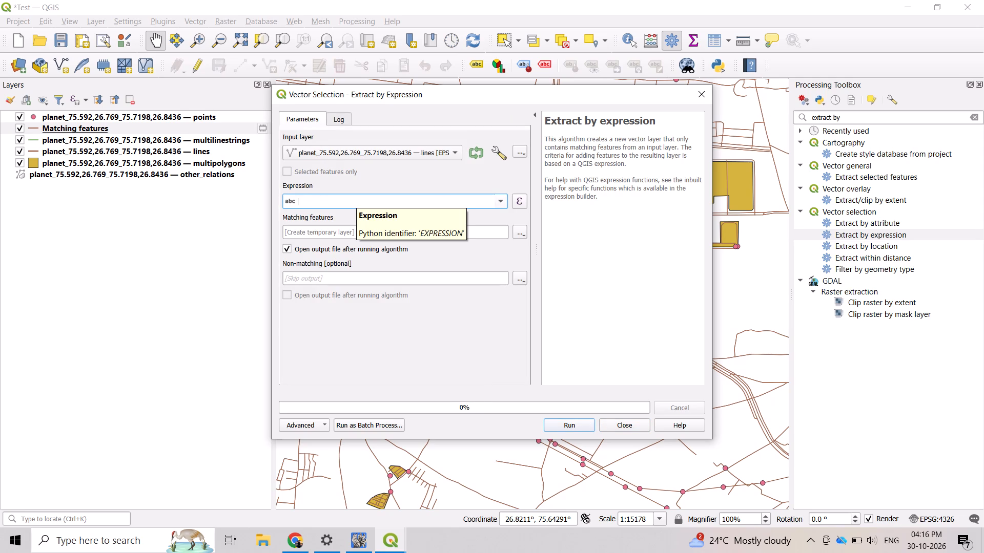
{"action": "key", "text": "ctrl+v"}
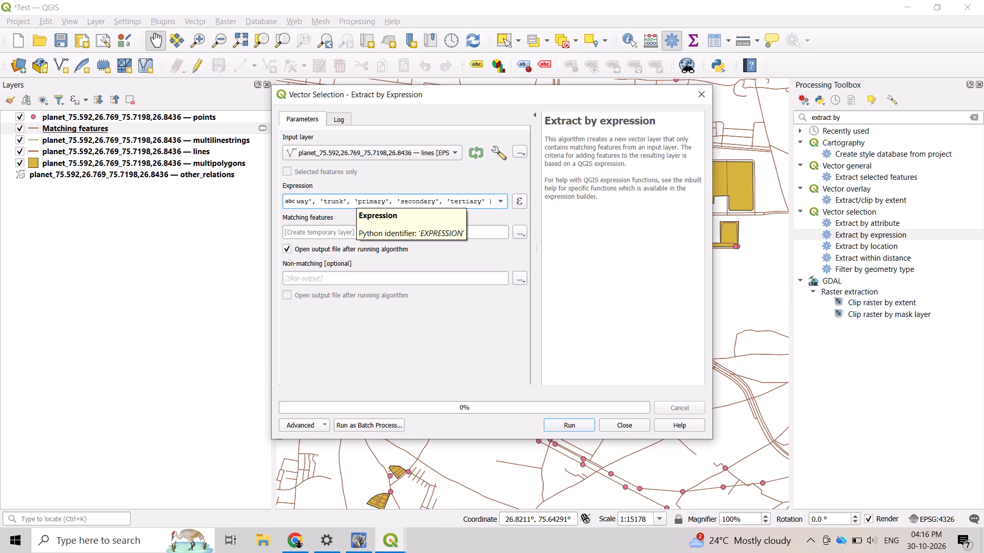
Run the major-road extraction on the lines layer to a temporary matching-features layer and review the log.
{"action": "left_click", "coordinate": [572, 425]}
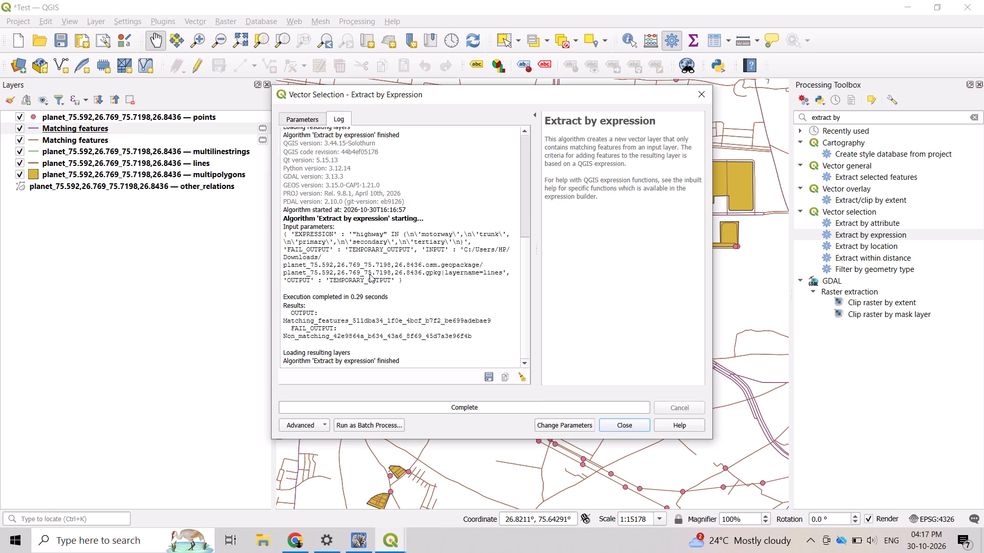
{"action": "scroll", "coordinate": [458, 298], "scroll_direction": "down", "scroll_amount": 4}
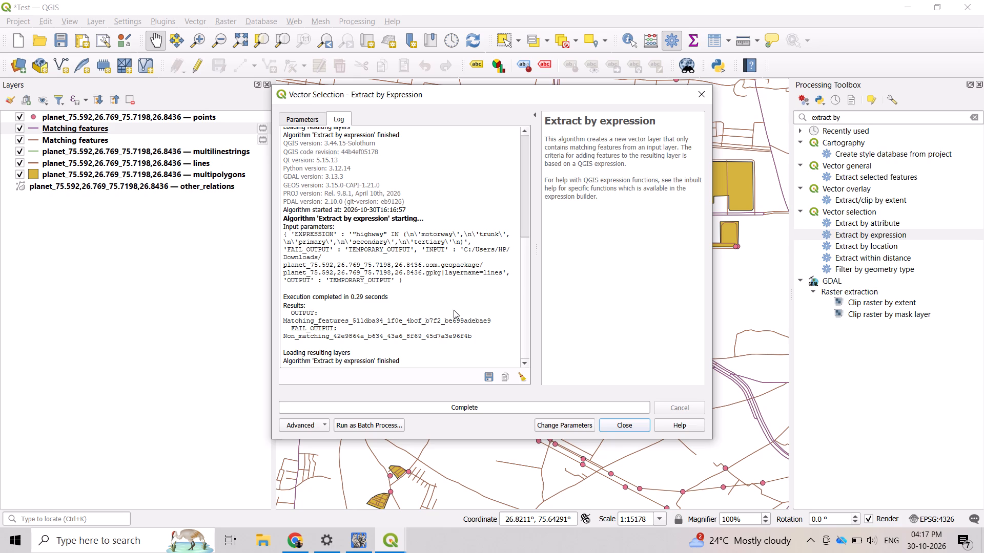
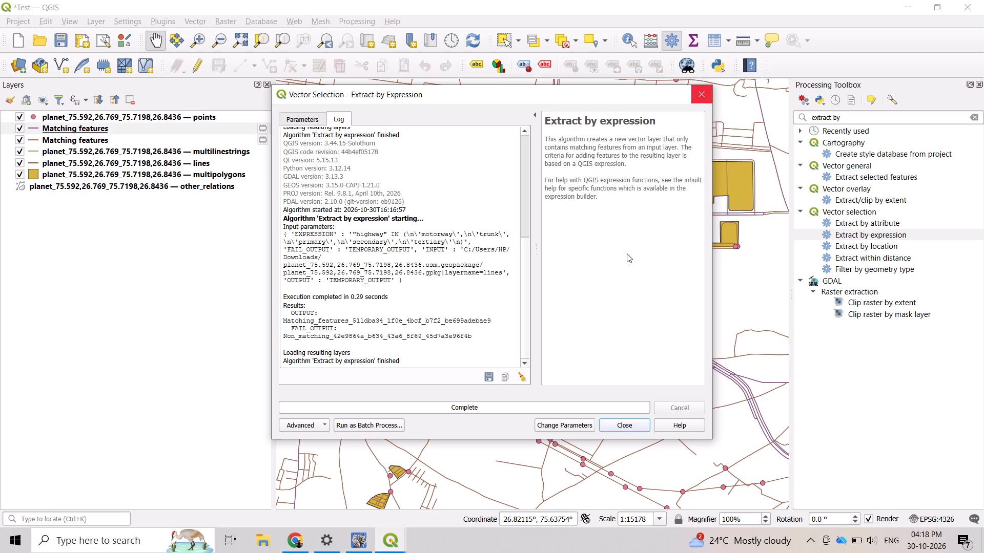
Close the finished extraction dialog and rename the upper Matching features layer, holding the newly extracted major roads, as MAJOR_ROADS.
{"action": "left_click", "coordinate": [621, 423]}
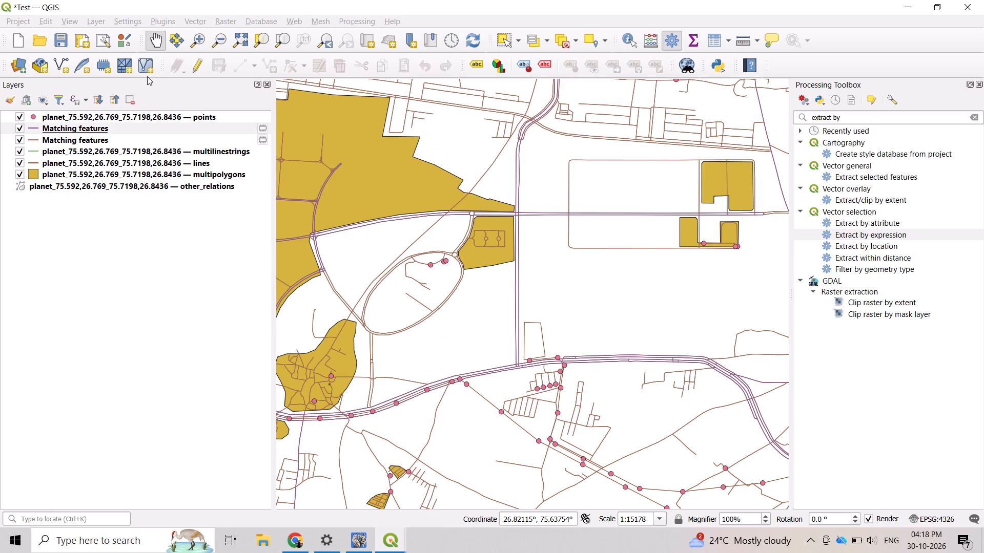
{"action": "right_click", "coordinate": [86, 130]}
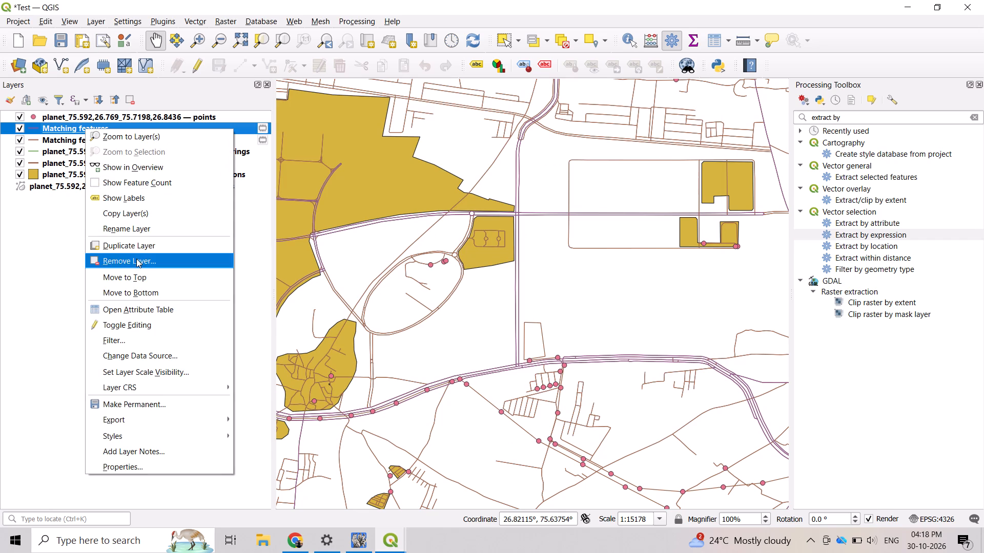
{"action": "left_click", "coordinate": [145, 225]}
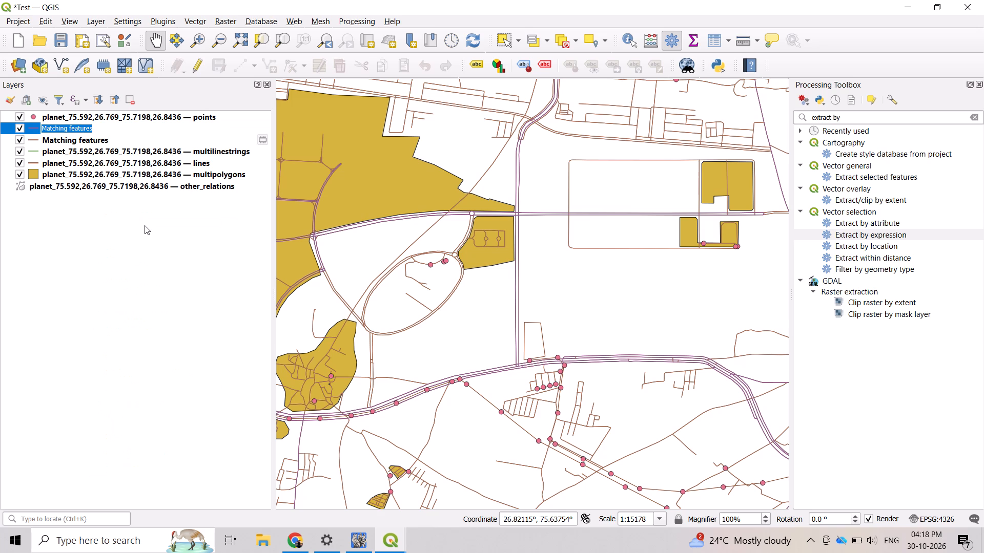
{"action": "type", "text": "MA"}
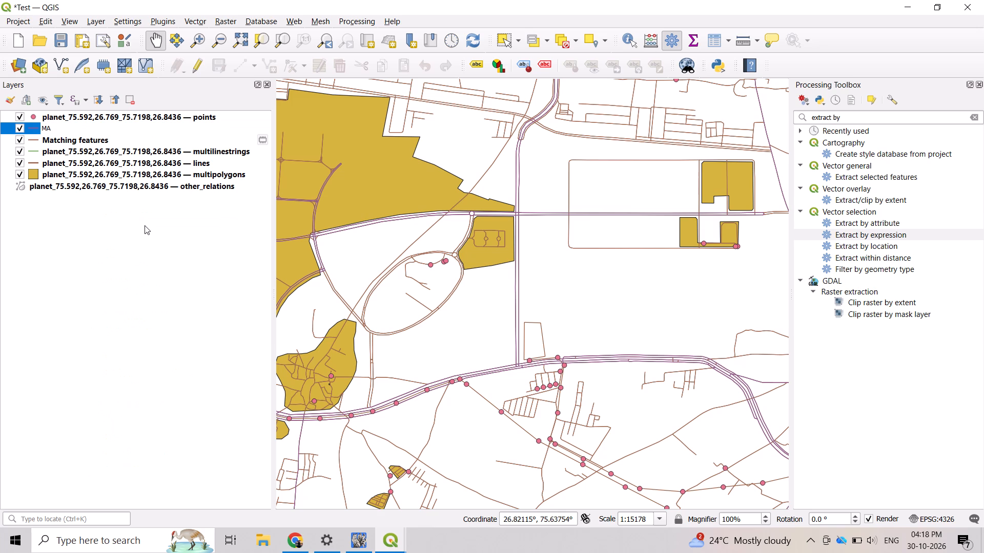
{"action": "type", "text": "JOR"}
{"action": "key", "text": "minus"}
{"action": "key", "text": "BackSpace"}
{"action": "key", "text": "shift+underscore"}
{"action": "key", "text": "r"}
{"action": "type", "text": "OADS"}
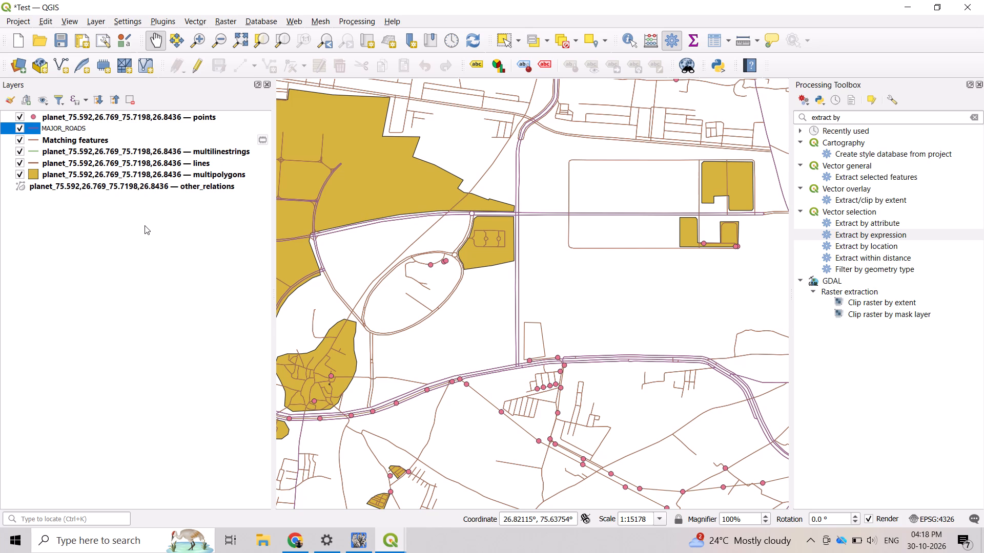
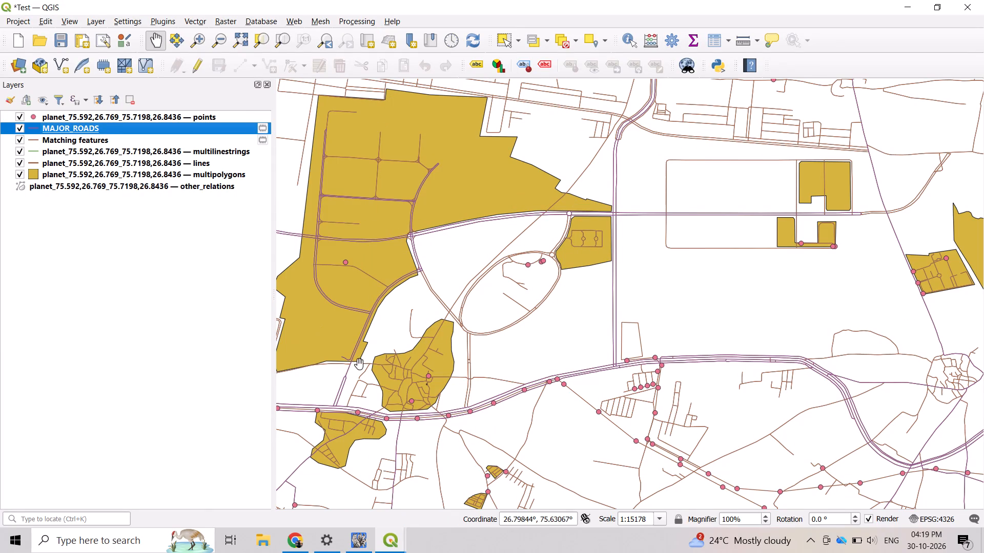
Run Extract by expression on the planet lines layer with "highway" IN ('residential', 'unclassified', 'living_street', 'service', 'road'), outputting matches to a temporary layer.
{"action": "scroll", "coordinate": [423, 264], "scroll_direction": "down", "scroll_amount": 2}
{"action": "scroll", "coordinate": [436, 276], "scroll_direction": "up", "scroll_amount": 2}
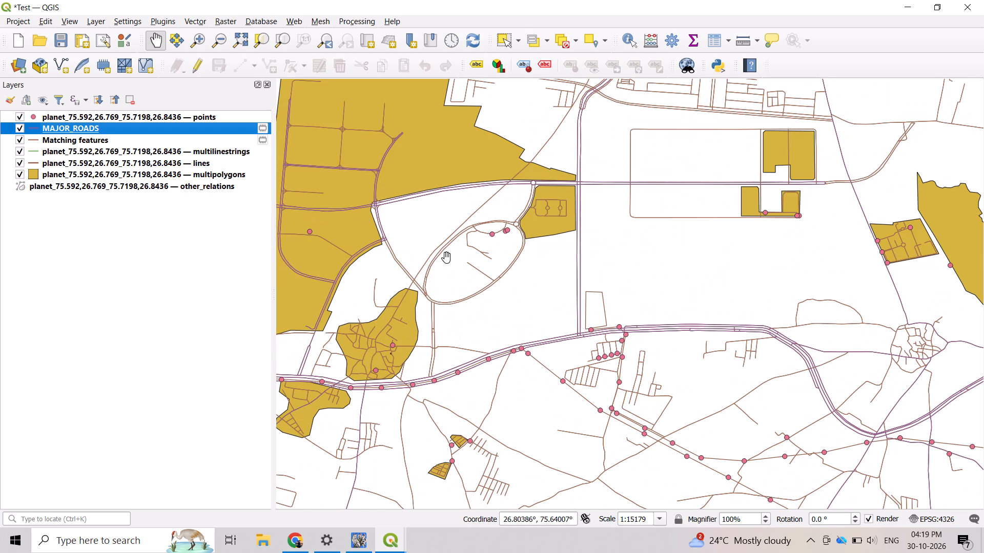
{"action": "left_click", "coordinate": [366, 22]}
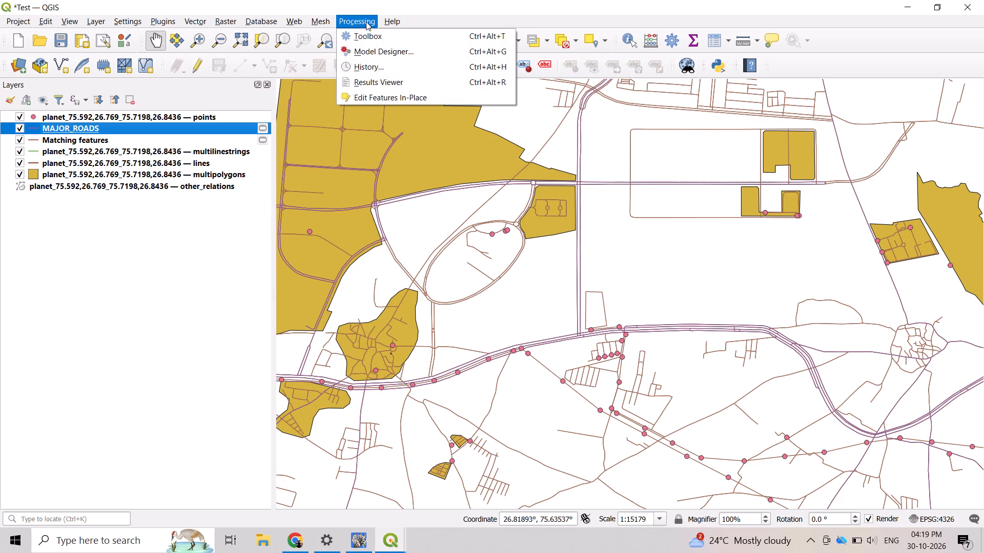
{"action": "left_click", "coordinate": [406, 30]}
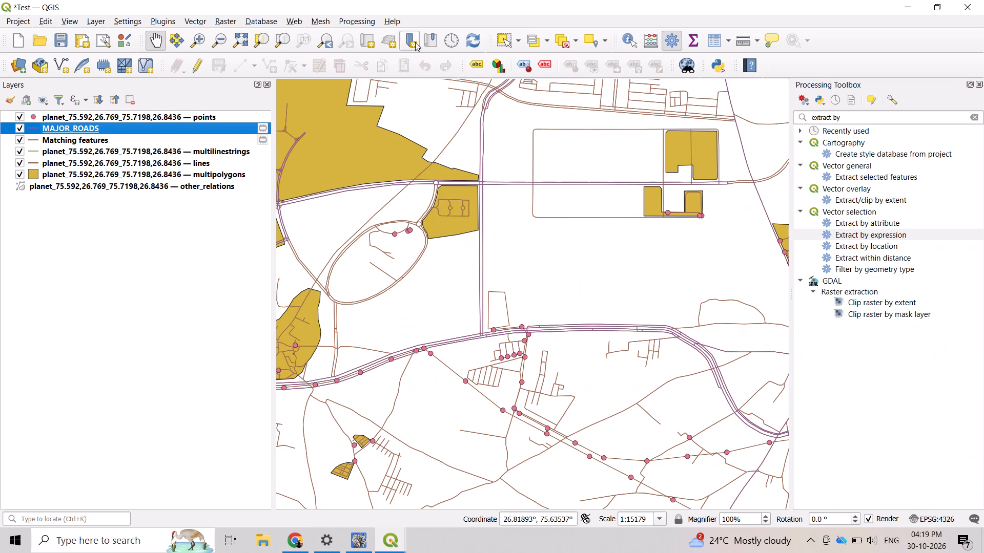
{"action": "double_click", "coordinate": [840, 232]}
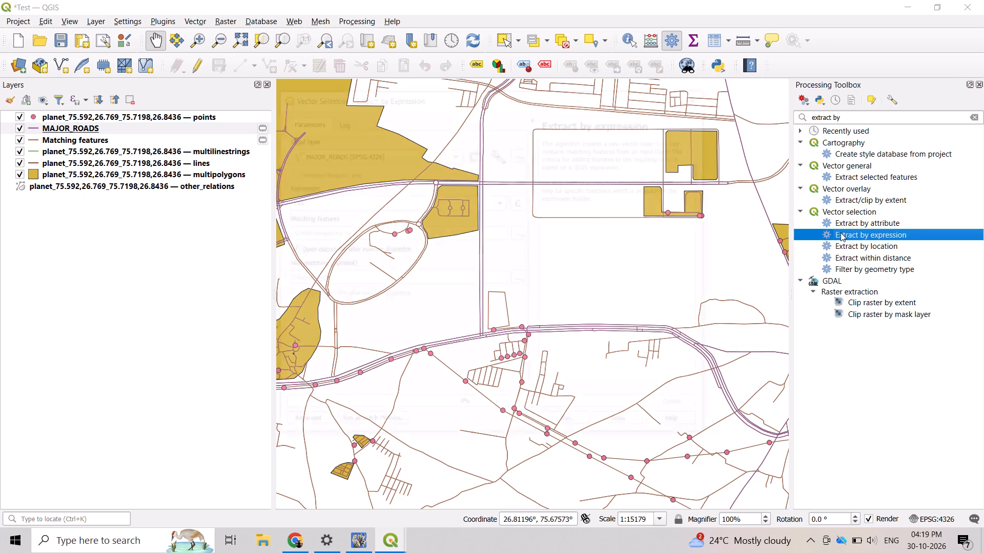
{"action": "left_click", "coordinate": [430, 147]}
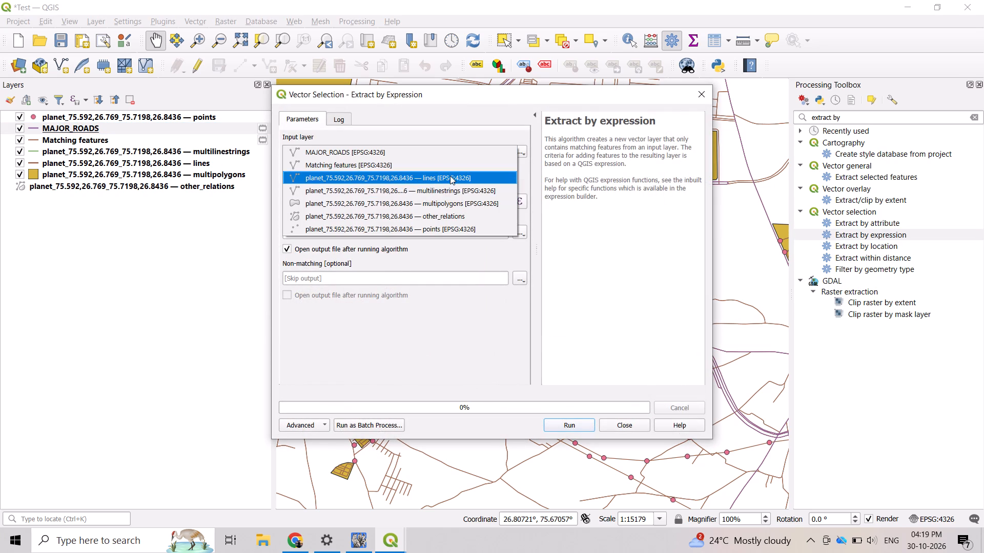
{"action": "left_click", "coordinate": [450, 176]}
{"action": "left_click", "coordinate": [339, 201]}
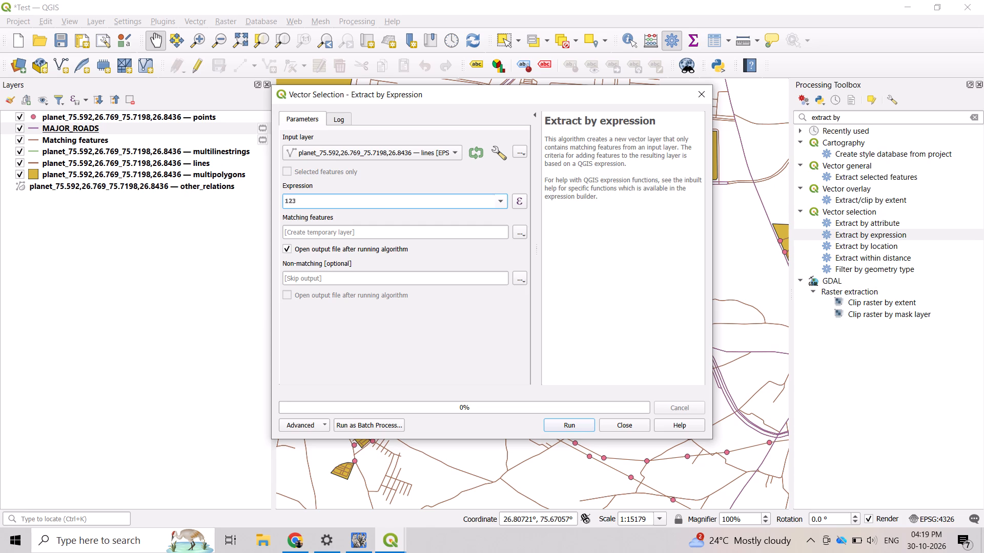
{"action": "key", "text": "ctrl+v"}
{"action": "left_click", "coordinate": [556, 423]}
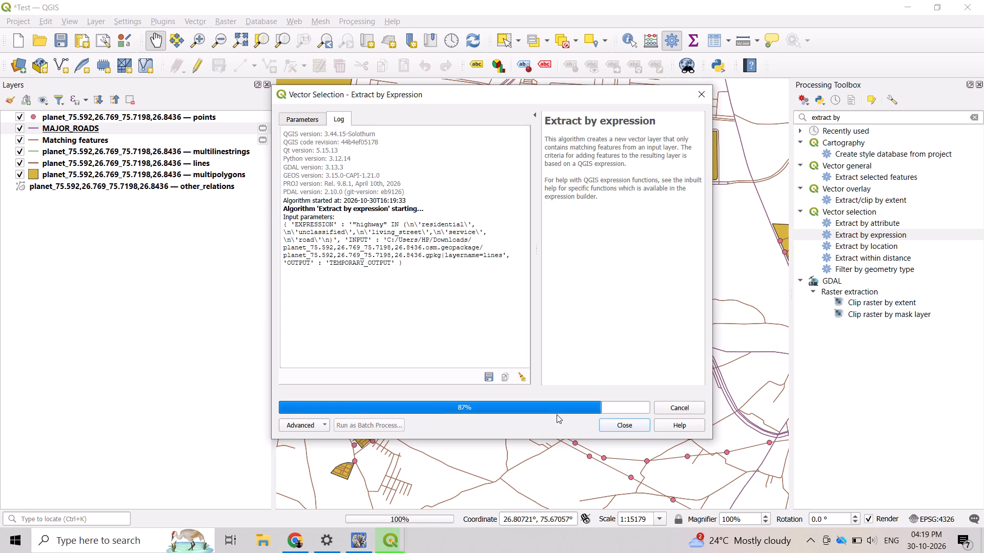
Select the full log text of the finished Extract by expression run.
{"action": "scroll", "coordinate": [416, 312], "scroll_direction": "down", "scroll_amount": 3}
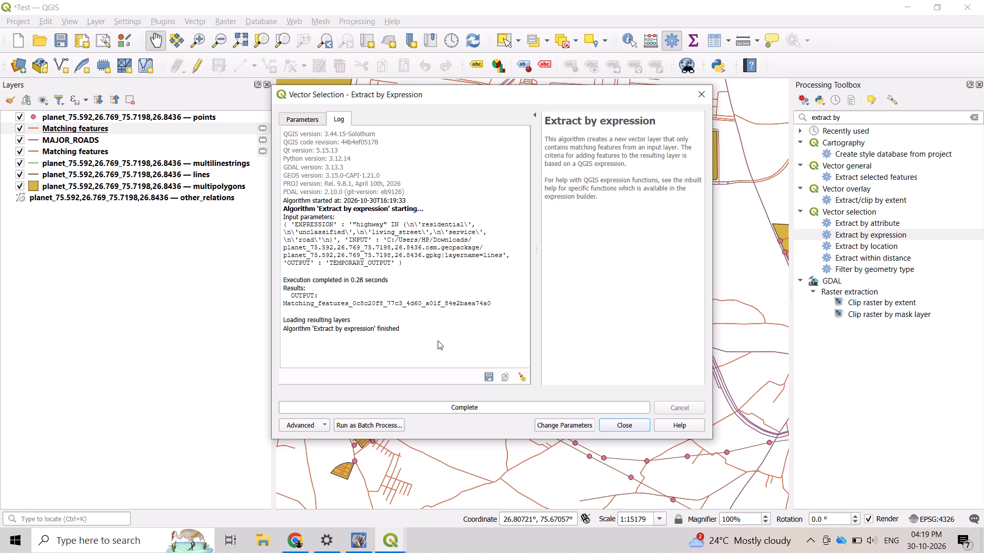
{"action": "left_click_drag", "start_coordinate": [430, 344], "coordinate": [339, 122]}
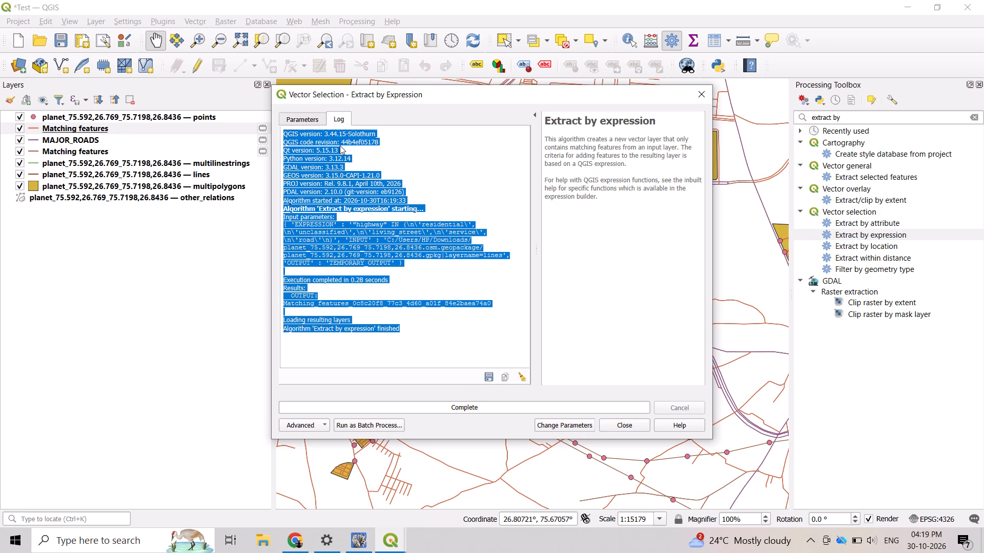
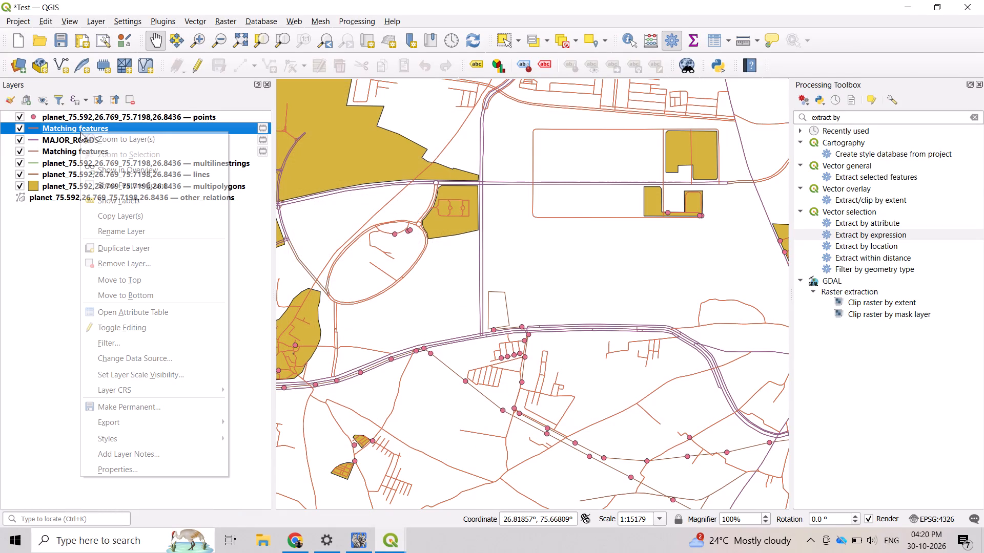
Rename the Matching features layer directly above MAJOR_ROADS as INTERNAL_ROADS.
{"action": "left_click", "coordinate": [133, 226]}
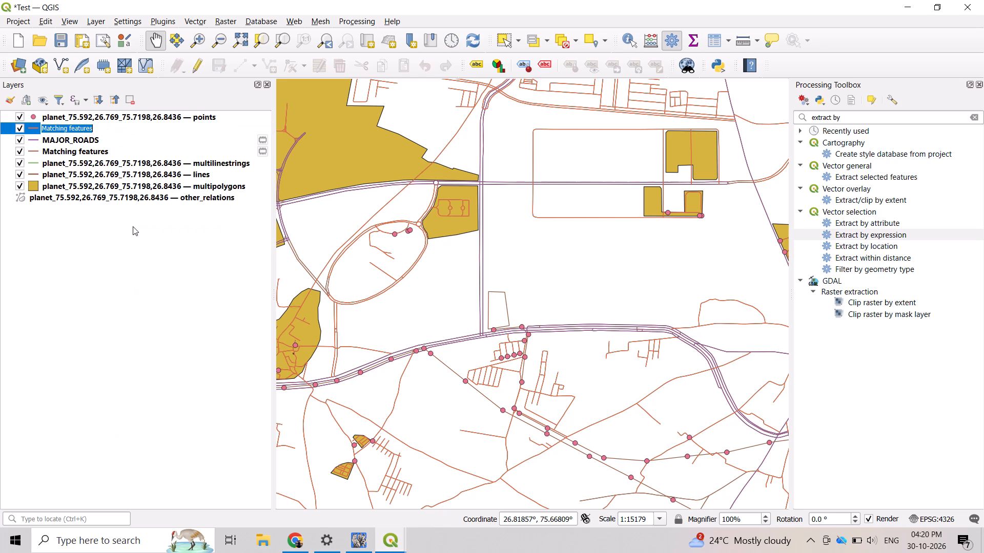
{"action": "type", "text": "INTERNA"}
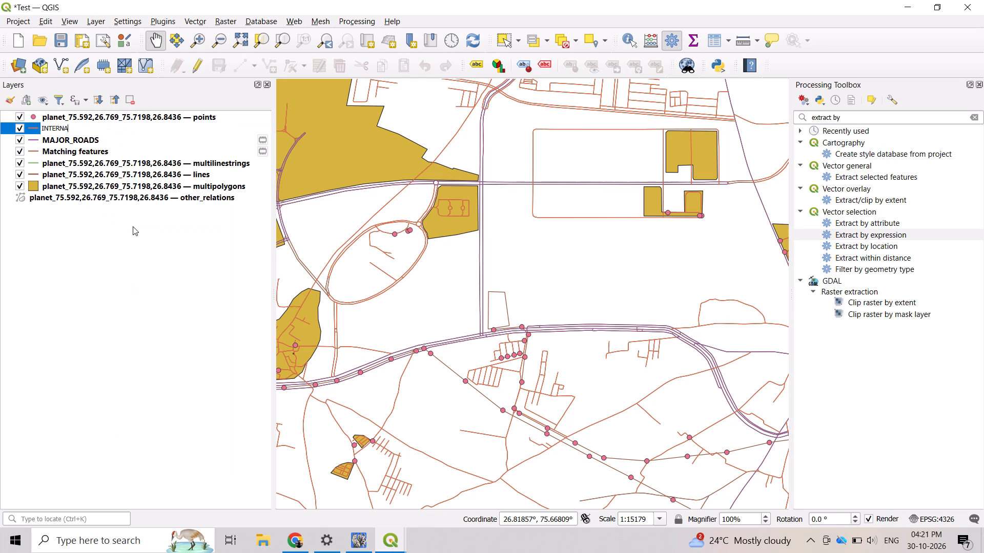
{"action": "key", "text": "l"}
{"action": "type", "text": "_ROADS"}
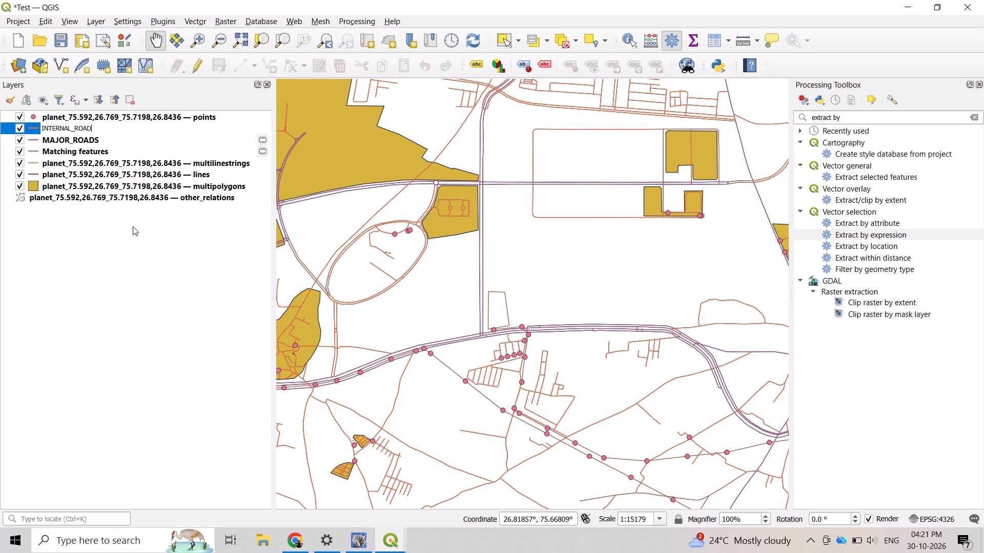
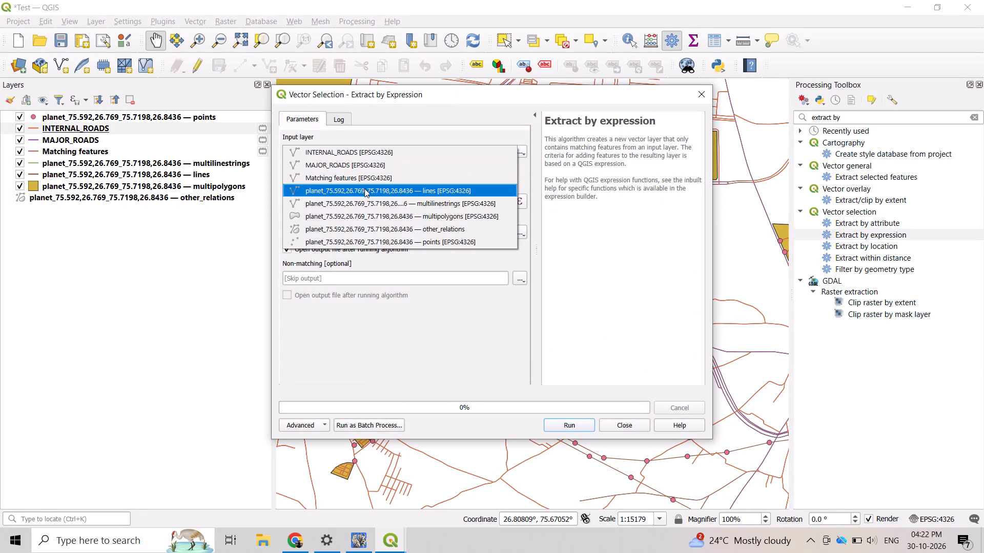
Extract features whose "highway" is IN ('footway', 'path', 'cycleway', 'steps', 'pedestrian', 'track') from the planet lines layer to a temporary layer.
{"action": "left_click", "coordinate": [442, 189]}
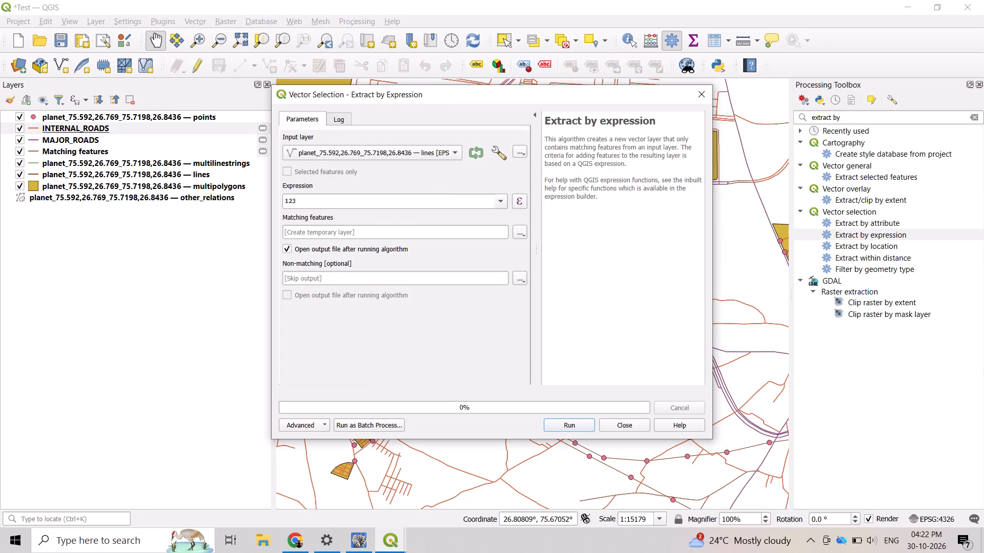
{"action": "left_click", "coordinate": [355, 201]}
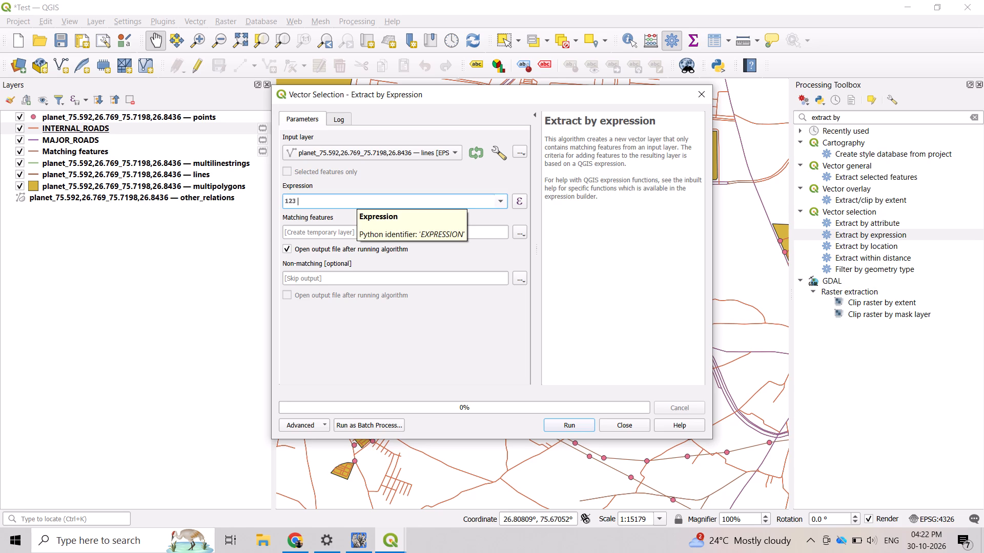
{"action": "key", "text": "ctrl+v"}
{"action": "left_click", "coordinate": [570, 429]}
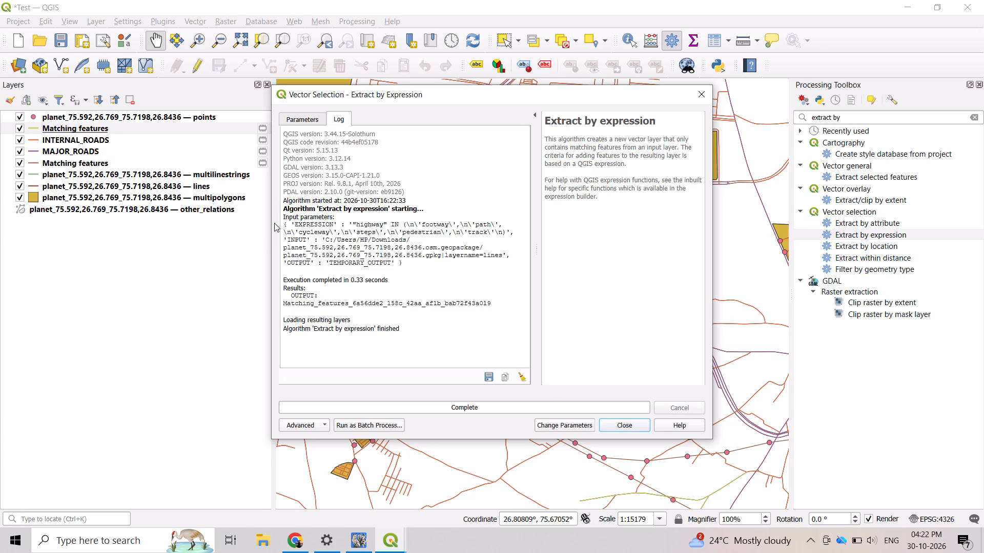
{"action": "left_click", "coordinate": [622, 427]}
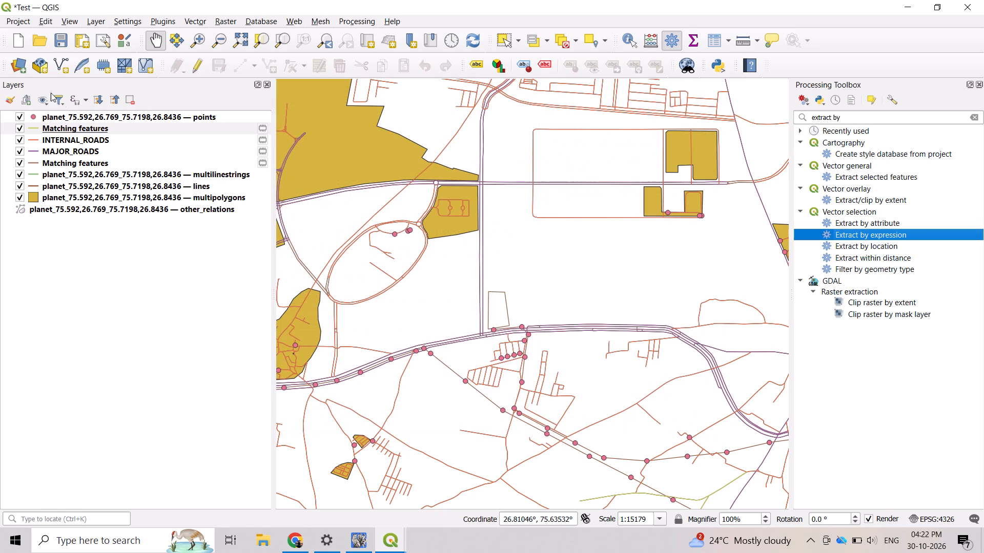
Rename the Matching features layer directly above INTERNAL_ROADS as PATHWAYS.
{"action": "right_click", "coordinate": [77, 130]}
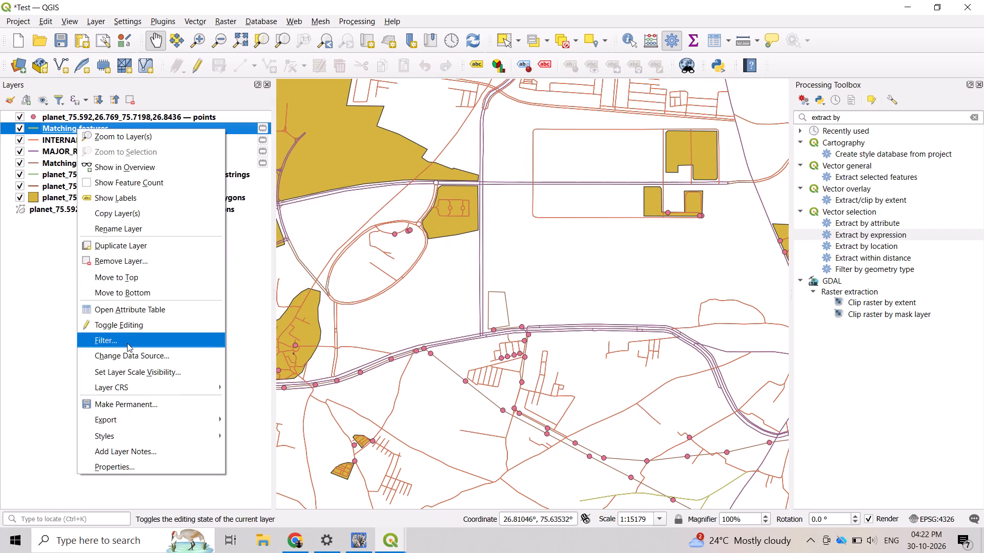
{"action": "left_click", "coordinate": [141, 228]}
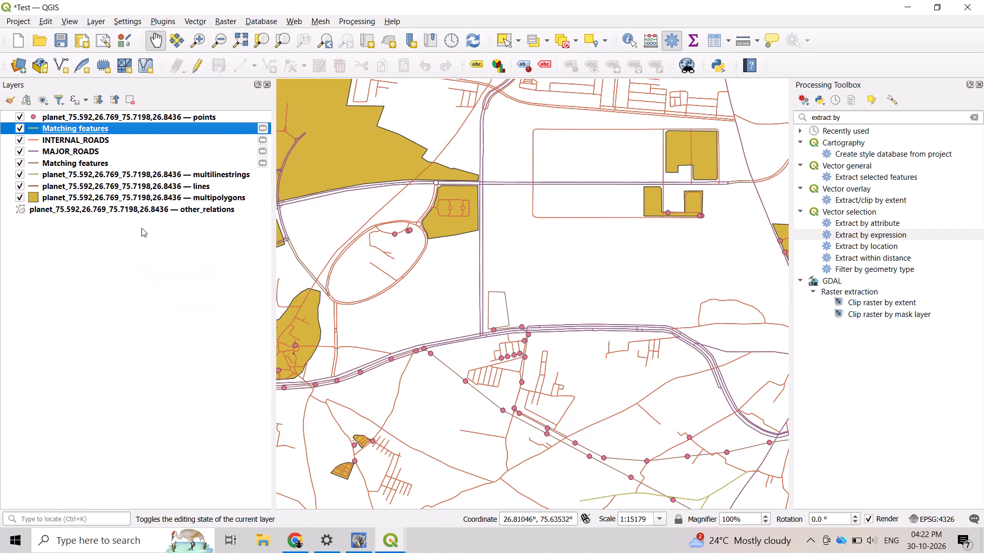
{"action": "type", "text": "PATHWA"}
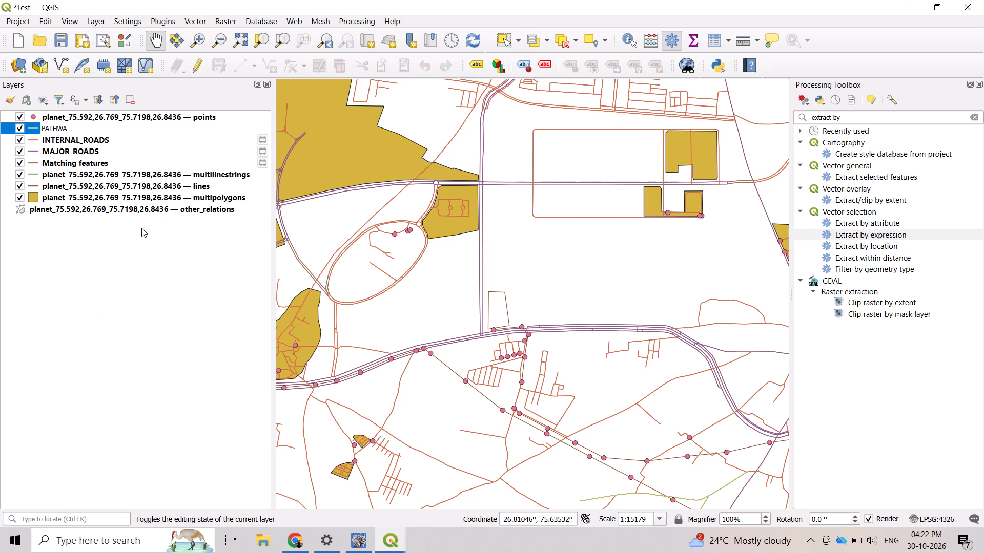
{"action": "type", "text": "YS"}
{"action": "key", "text": "Return"}
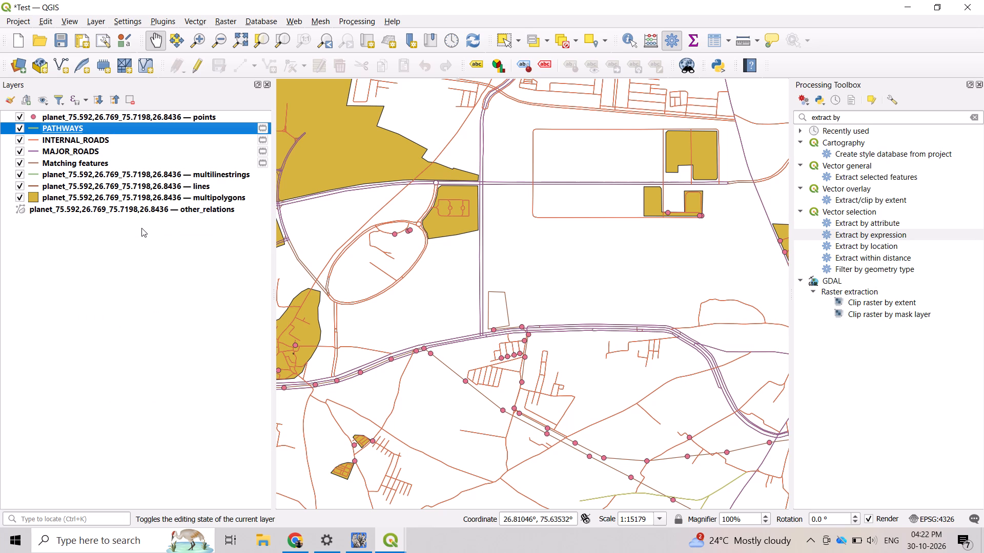
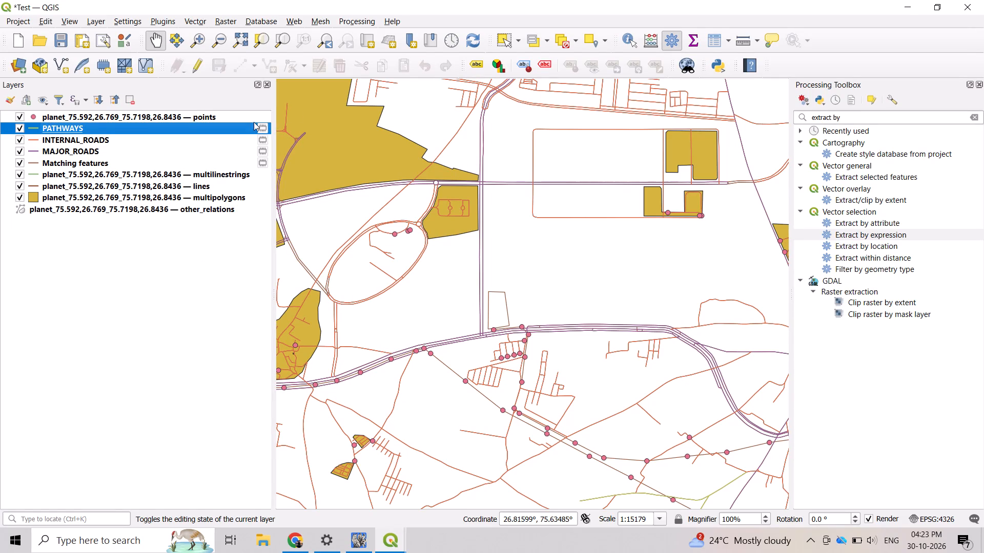
Start another Extract by expression run and bring up the choices for its input layer.
{"action": "double_click", "coordinate": [839, 236]}
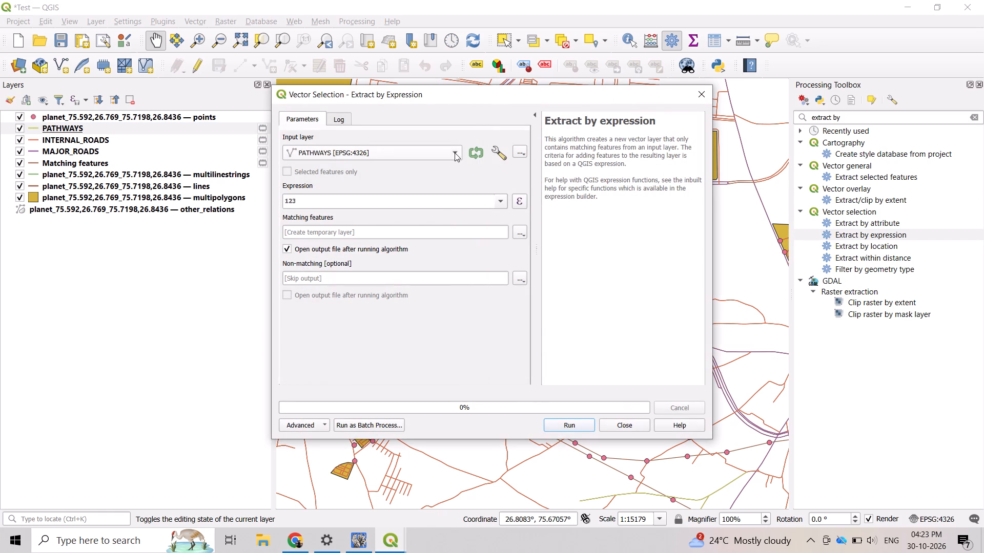
{"action": "left_click", "coordinate": [455, 153]}
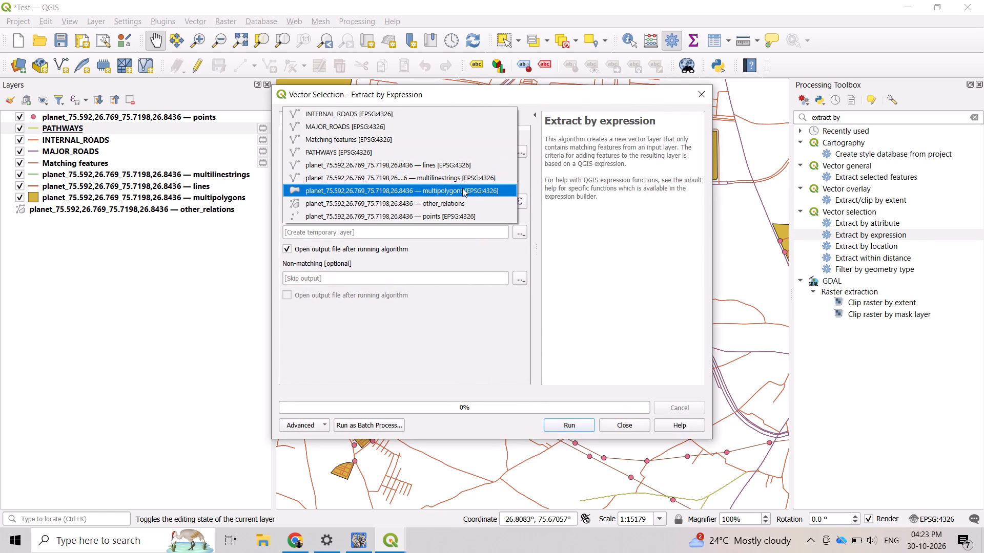
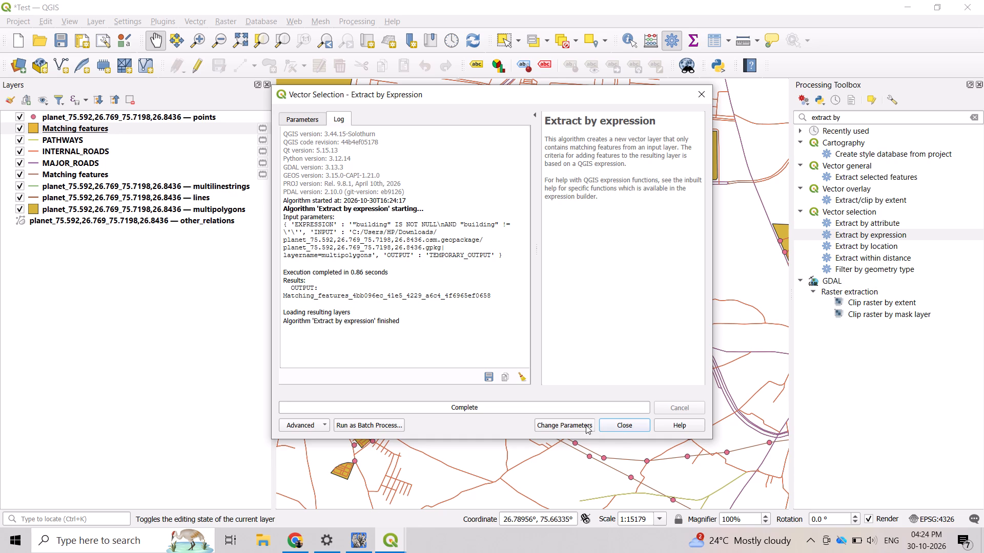
Close the completed Extract by Expression dialog.
{"action": "left_click", "coordinate": [617, 422]}
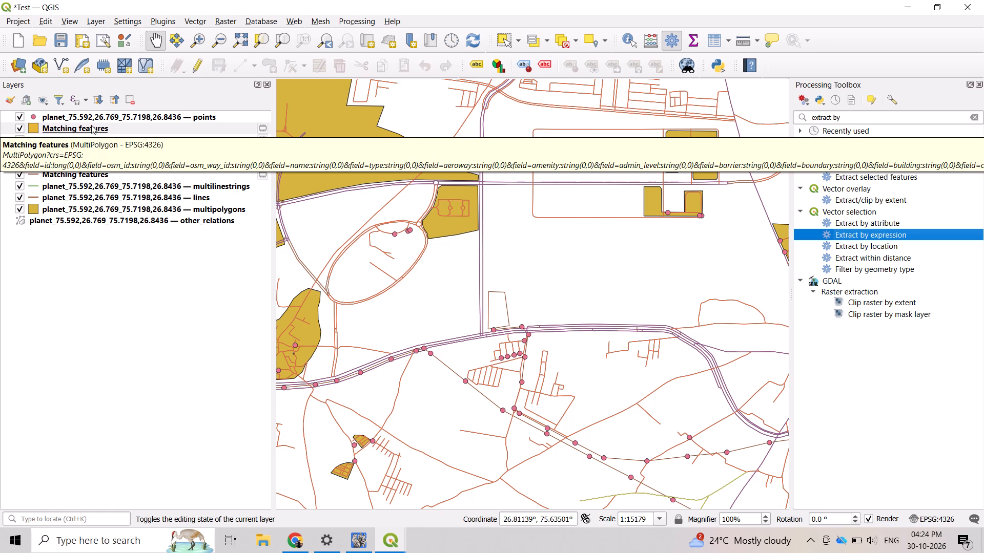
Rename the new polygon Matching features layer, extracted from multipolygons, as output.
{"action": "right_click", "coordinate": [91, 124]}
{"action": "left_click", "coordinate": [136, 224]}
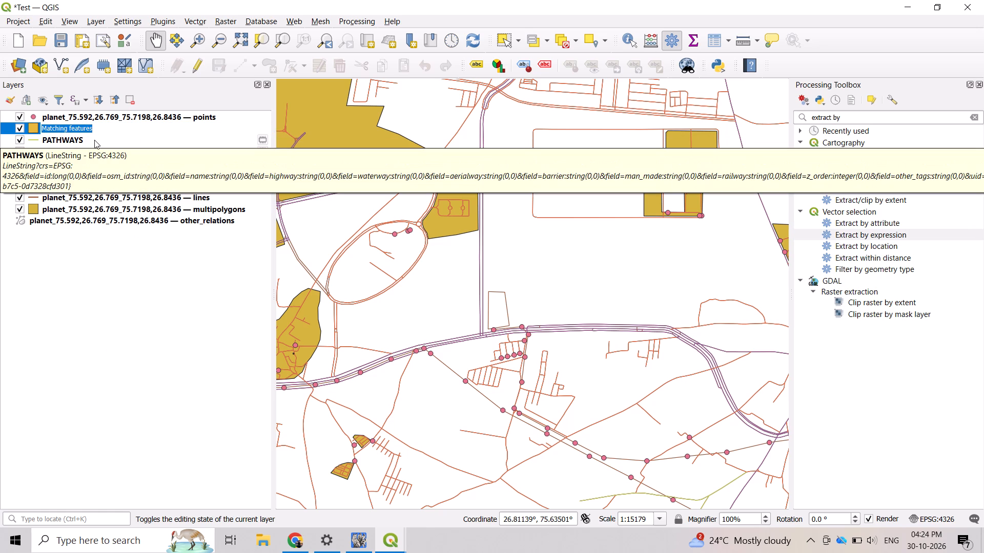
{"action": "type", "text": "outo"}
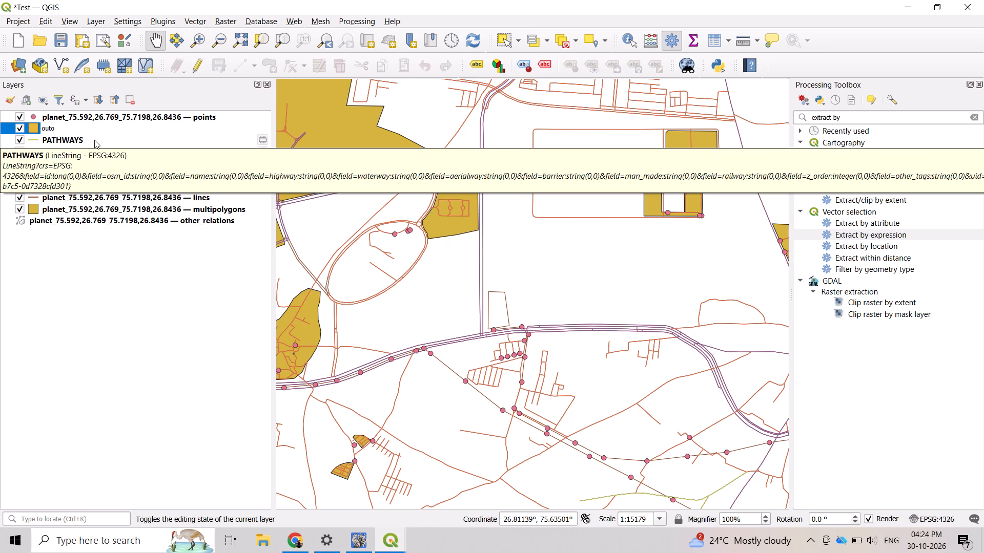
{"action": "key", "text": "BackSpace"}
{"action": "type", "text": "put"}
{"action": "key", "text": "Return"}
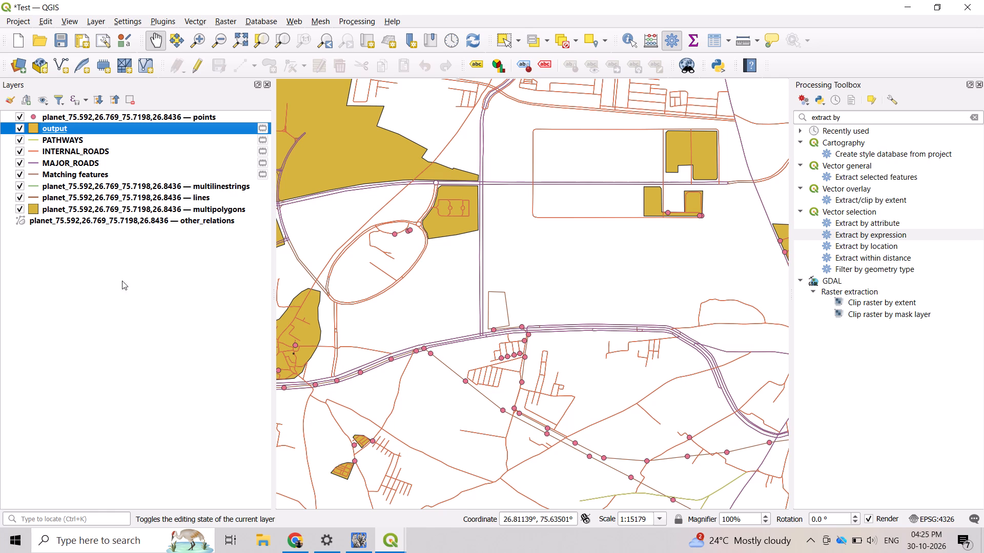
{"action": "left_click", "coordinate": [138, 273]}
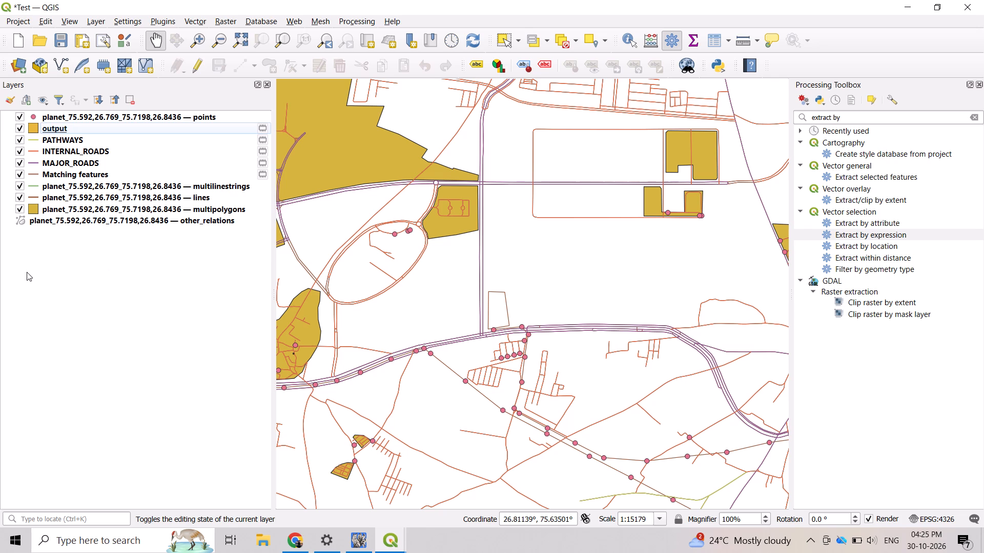
Hide the OpenStreetMap points layer on the map.
{"action": "left_click", "coordinate": [58, 252]}
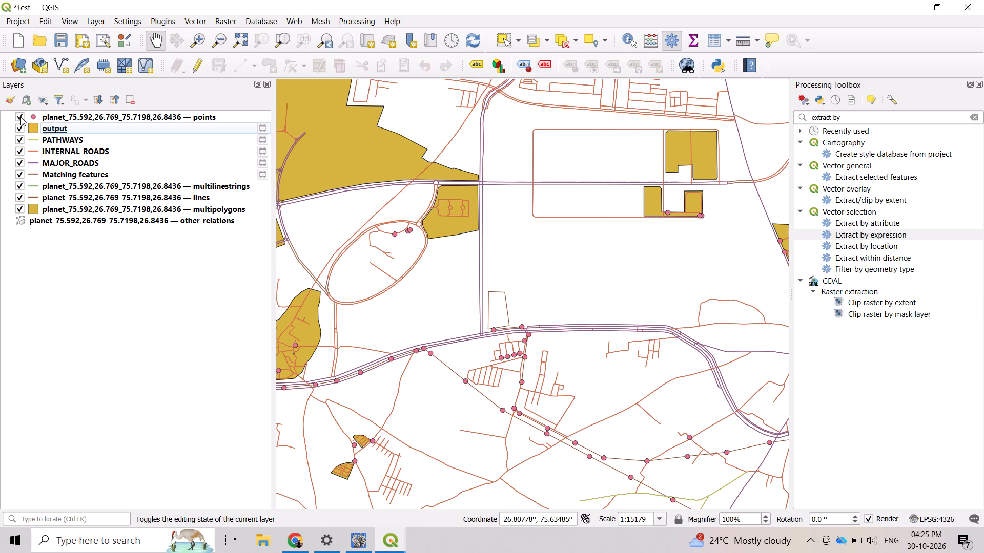
{"action": "left_click", "coordinate": [20, 117]}
{"action": "left_click", "coordinate": [20, 117]}
{"action": "double_click", "coordinate": [20, 117]}
{"action": "left_click", "coordinate": [20, 117]}
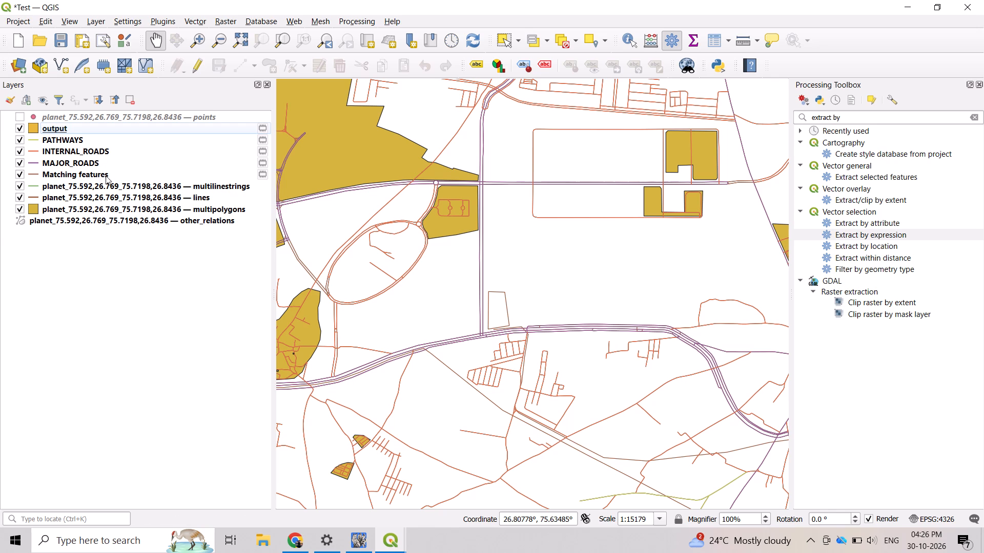
Examine the attribute tables of the lines and multipolygons layers, including the building column of multipolygons, and close both.
{"action": "left_click", "coordinate": [197, 194]}
{"action": "right_click", "coordinate": [197, 194]}
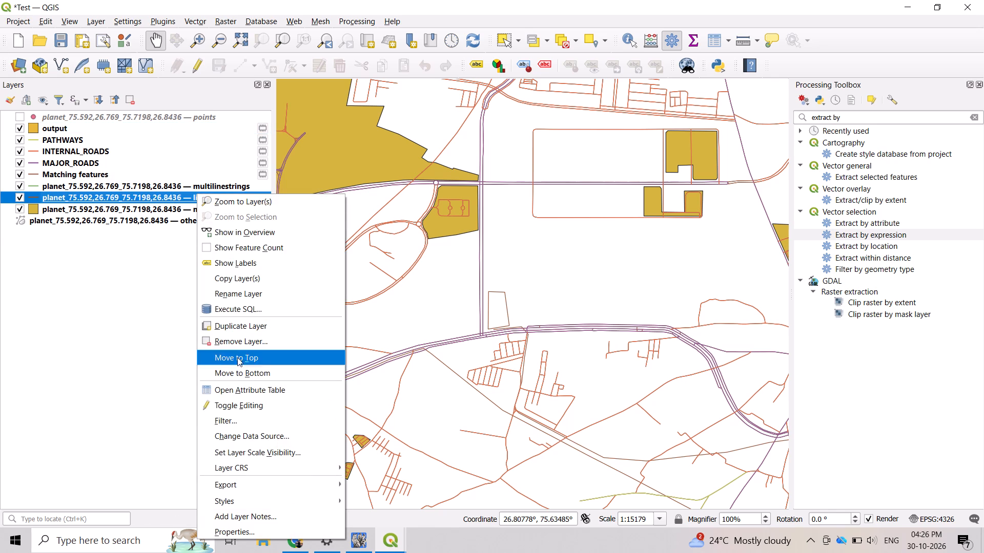
{"action": "left_click", "coordinate": [233, 388]}
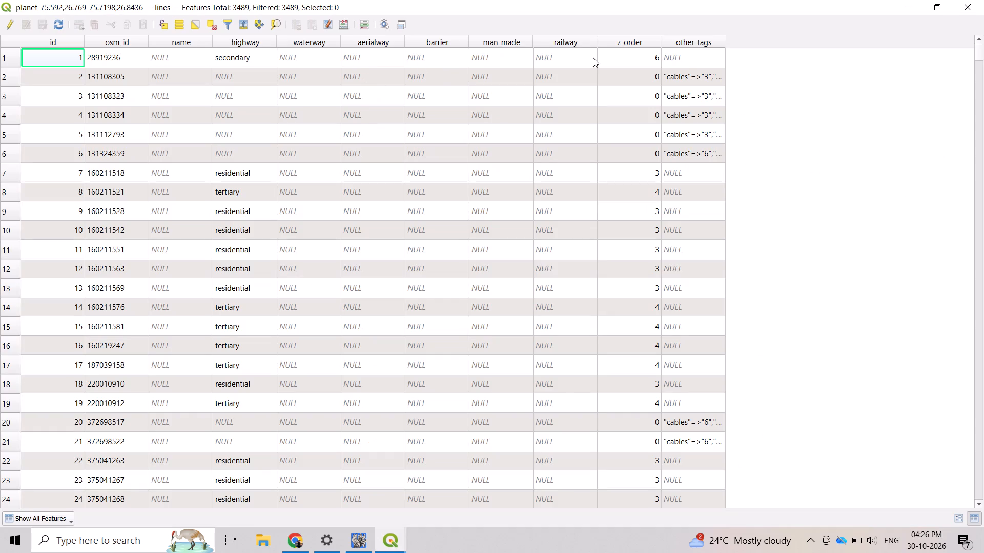
{"action": "left_click", "coordinate": [968, 8]}
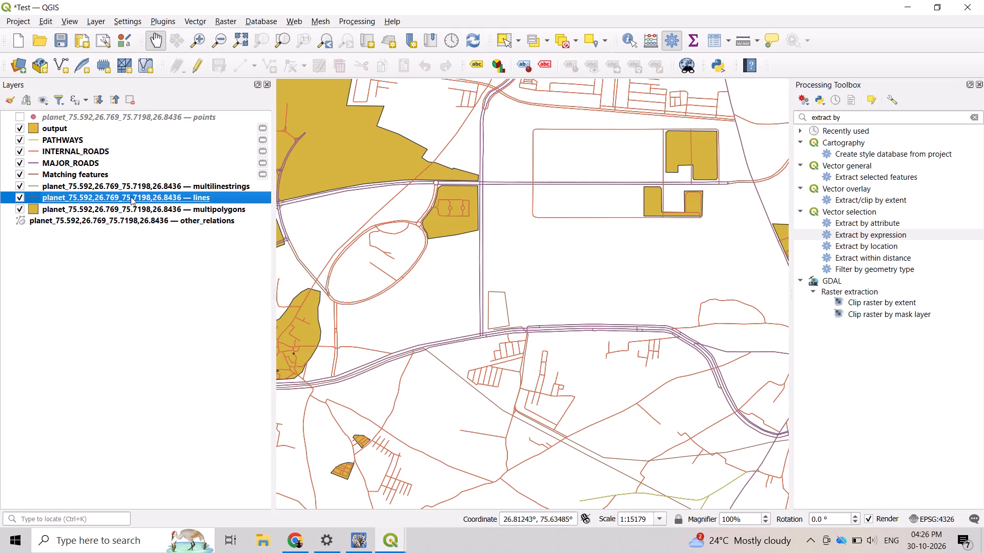
{"action": "right_click", "coordinate": [156, 205]}
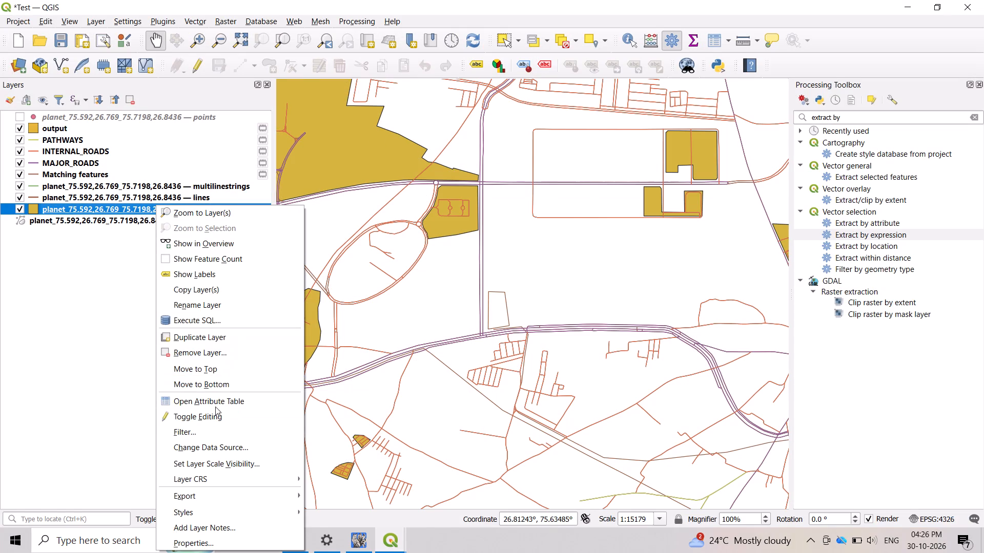
{"action": "left_click", "coordinate": [219, 402]}
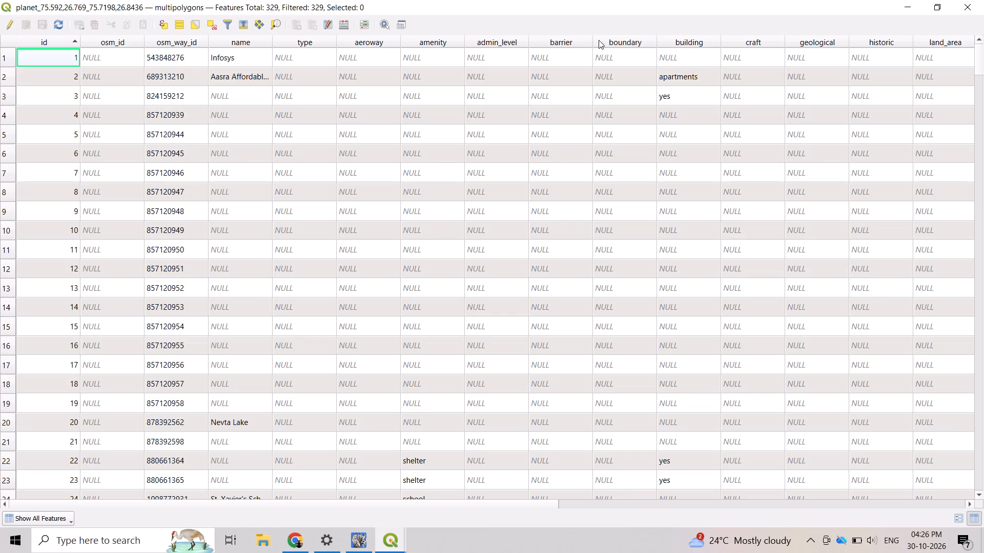
{"action": "right_click", "coordinate": [698, 45]}
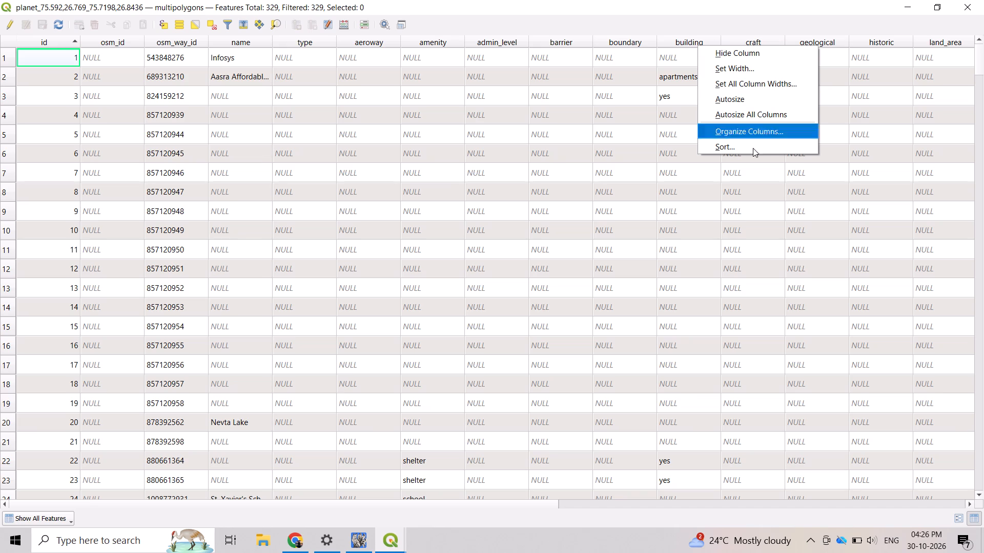
{"action": "left_click", "coordinate": [962, 7]}
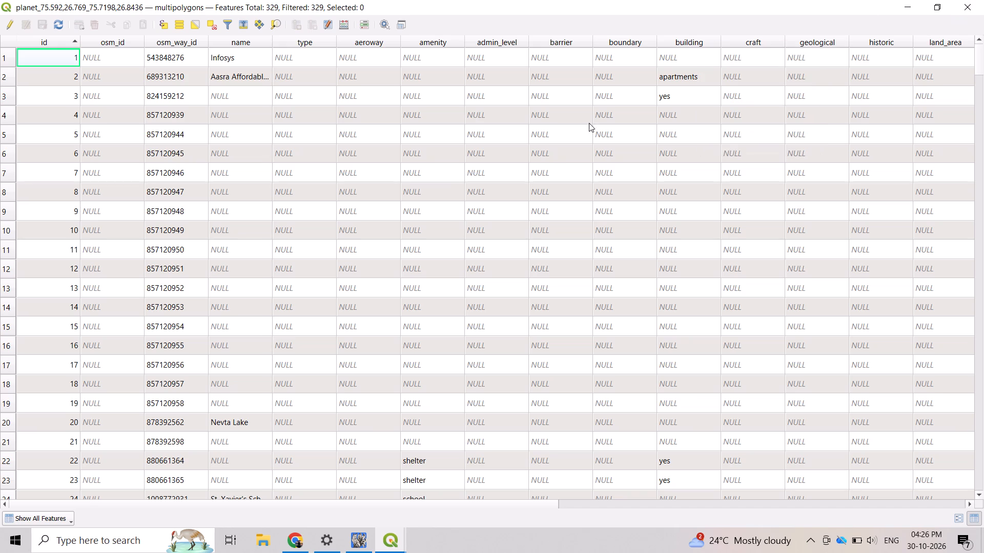
{"action": "left_click", "coordinate": [970, 7]}
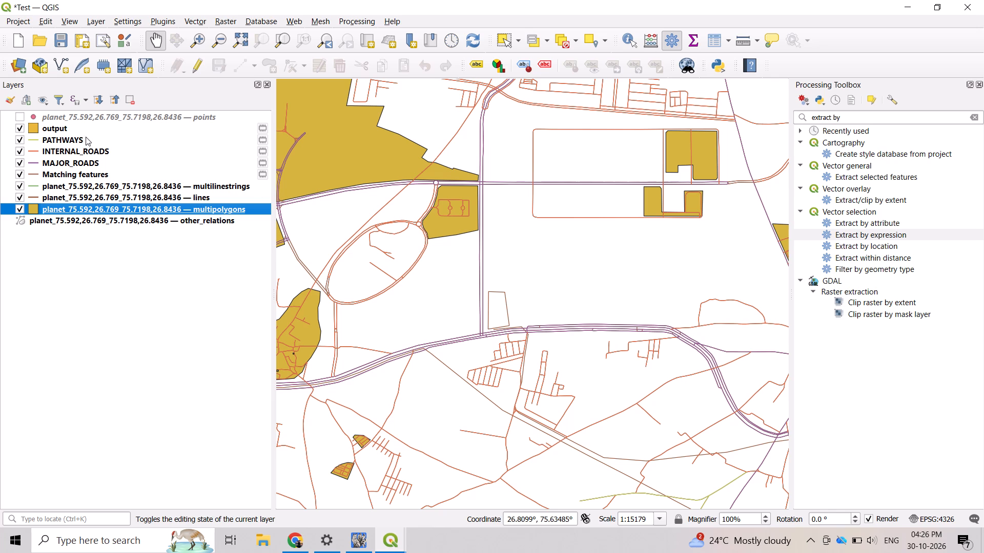
Rename the output layer as Buildings.
{"action": "left_click", "coordinate": [72, 131]}
{"action": "right_click", "coordinate": [72, 131]}
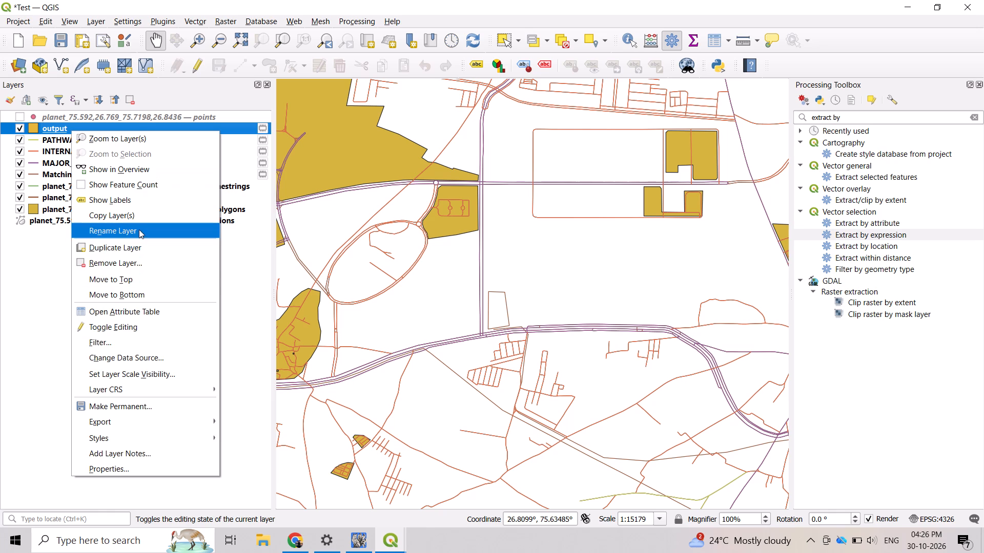
{"action": "left_click", "coordinate": [139, 229]}
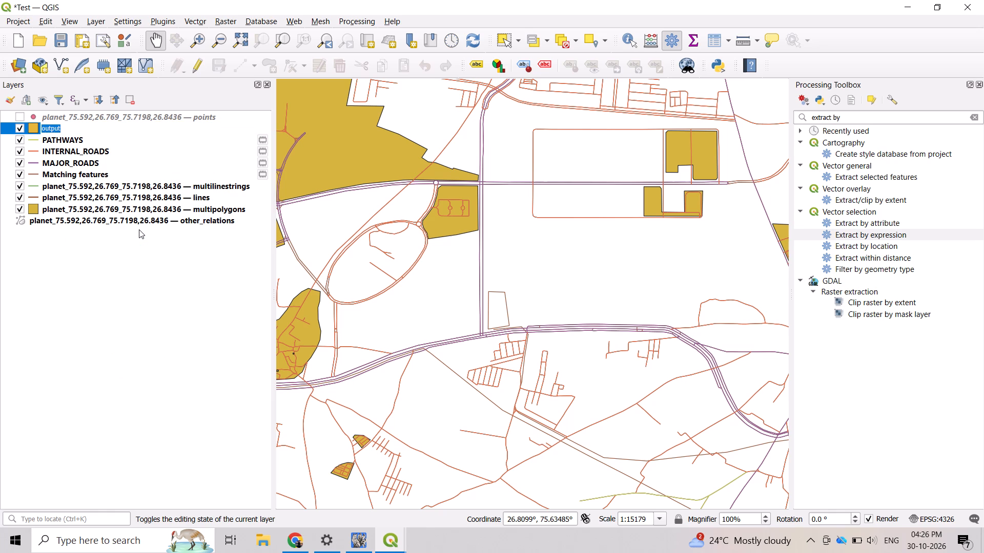
{"action": "type", "text": "Buildings"}
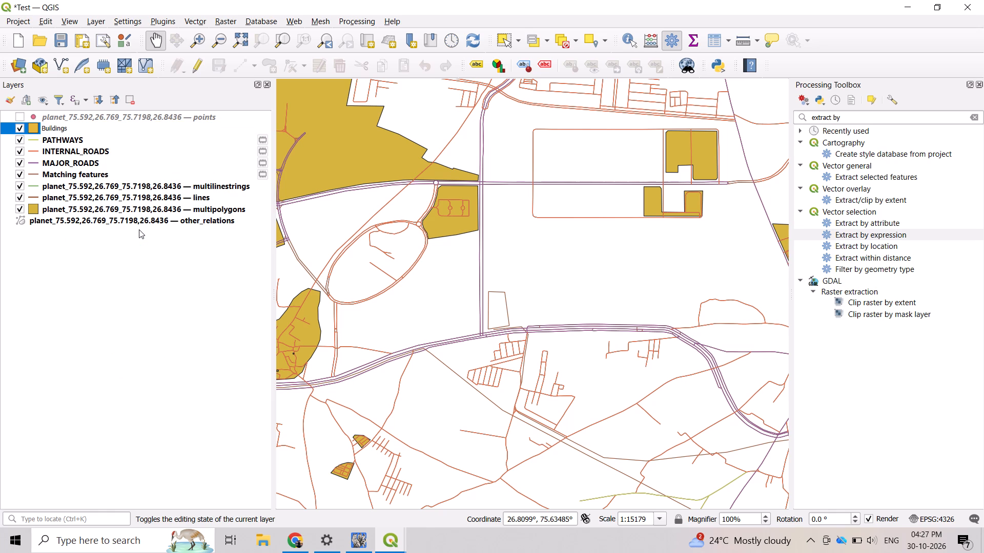
{"action": "key", "text": "Return"}
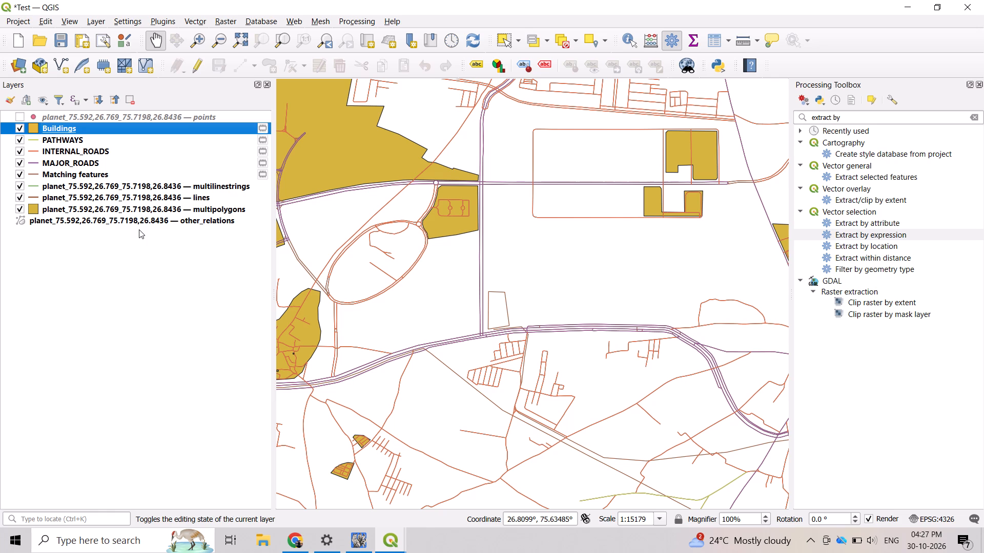
{"action": "left_click", "coordinate": [137, 233]}
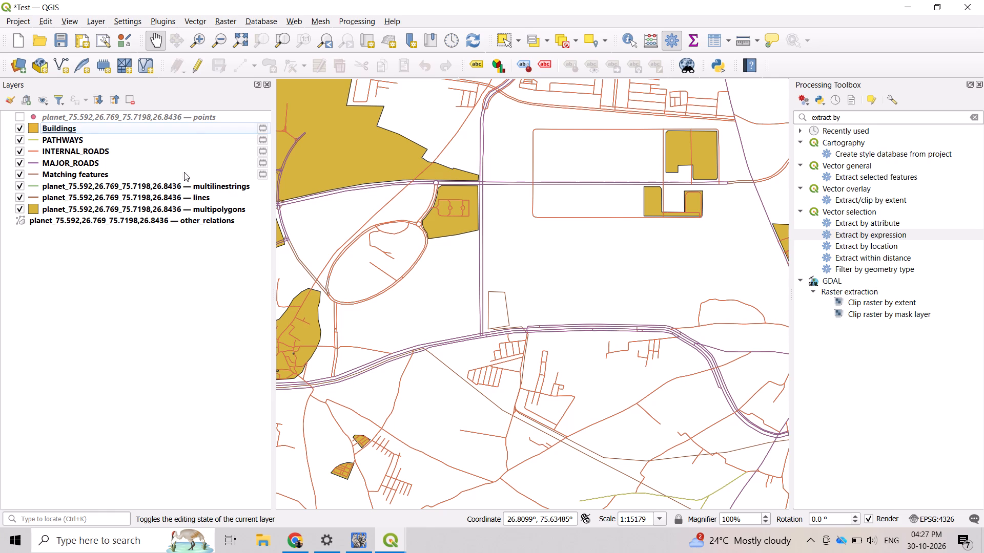
Examine the Buildings attribute table across its columns and down its rows to check the extracted building values, and close it.
{"action": "right_click", "coordinate": [73, 125]}
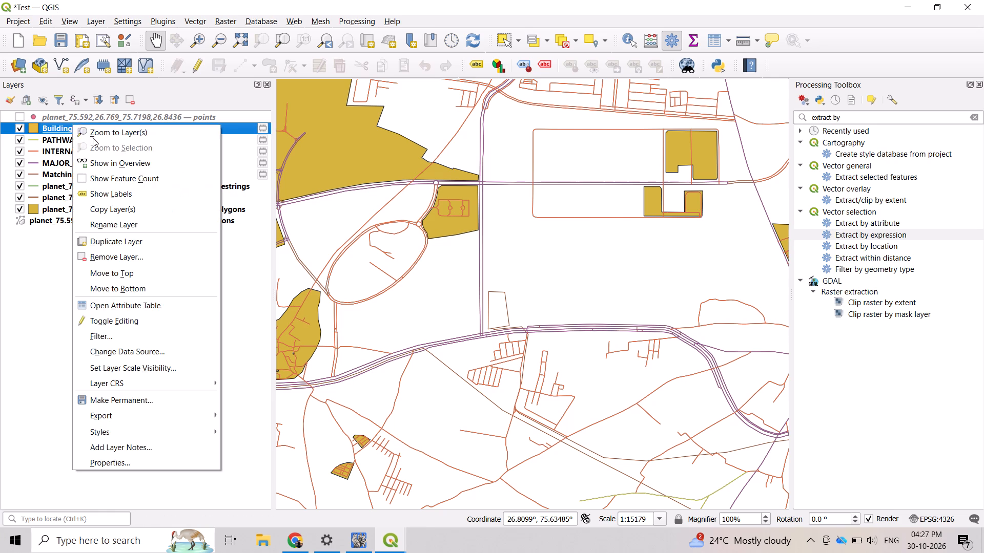
{"action": "left_click", "coordinate": [121, 304]}
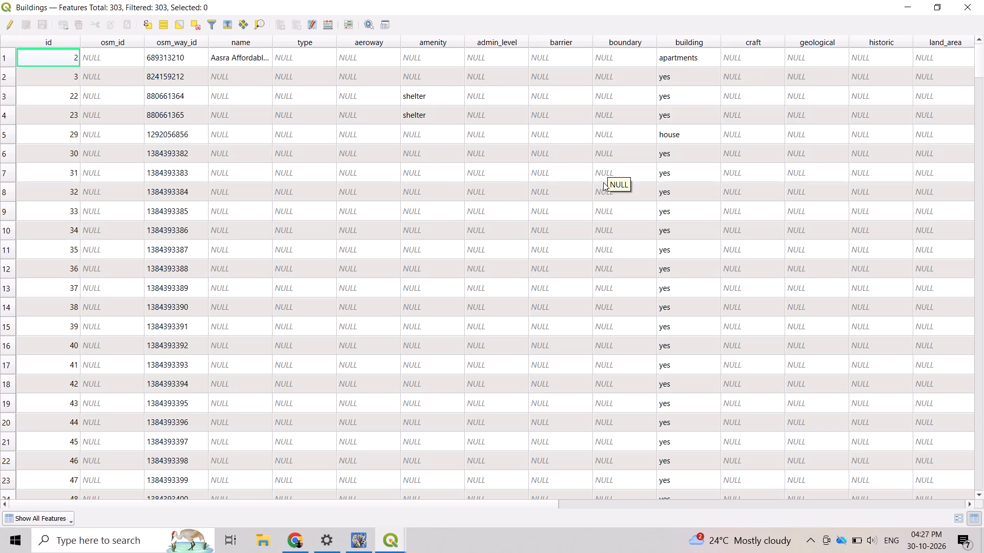
{"action": "left_click_drag", "start_coordinate": [338, 506], "coordinate": [438, 517]}
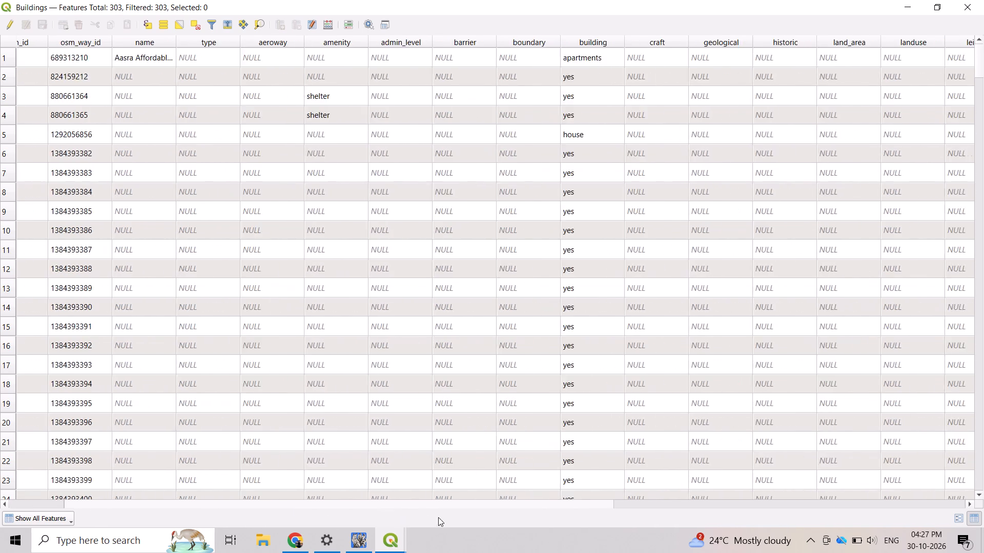
{"action": "left_click_drag", "start_coordinate": [438, 517], "coordinate": [755, 522]}
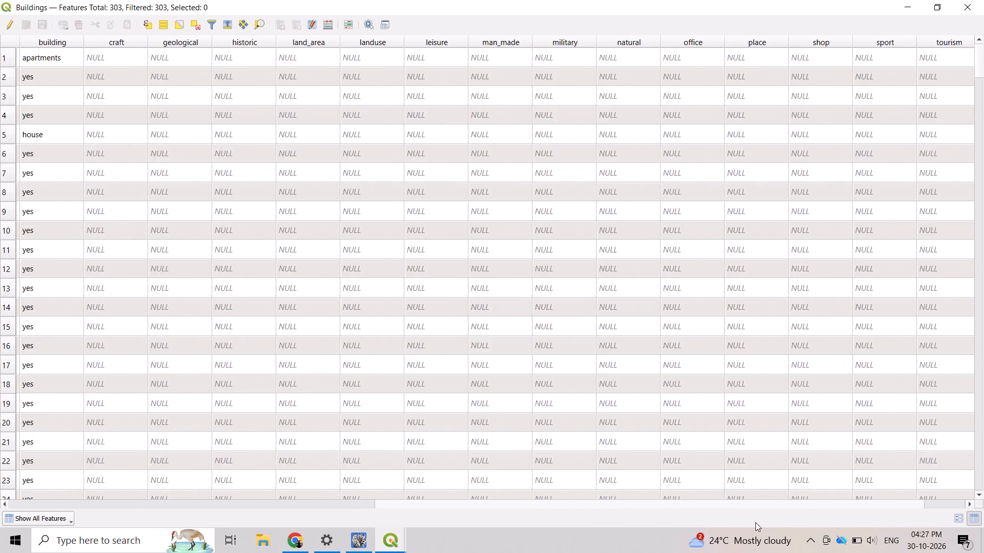
{"action": "left_click_drag", "start_coordinate": [755, 522], "coordinate": [459, 530]}
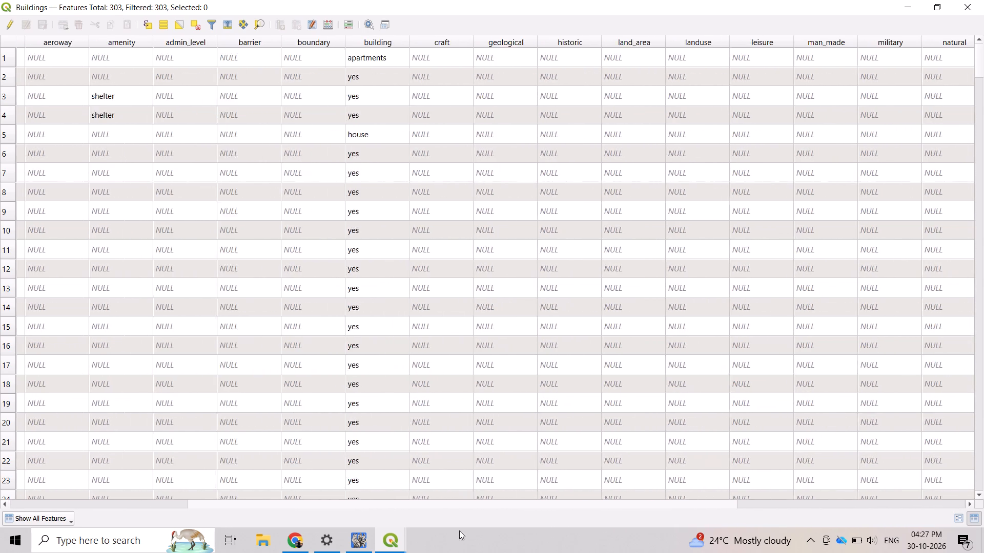
{"action": "left_click_drag", "start_coordinate": [459, 530], "coordinate": [225, 494]}
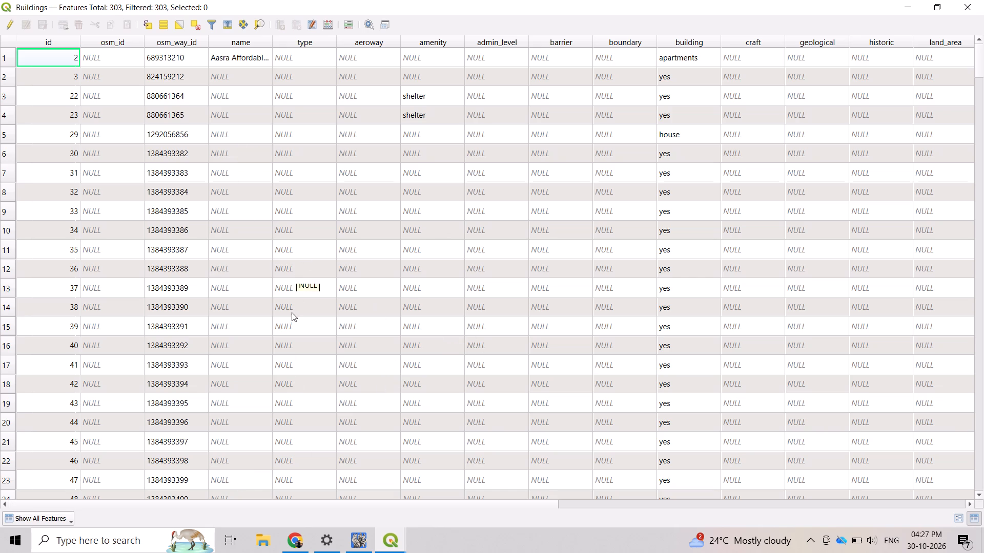
{"action": "scroll", "coordinate": [292, 315], "scroll_direction": "down", "scroll_amount": 5}
{"action": "scroll", "coordinate": [292, 315], "scroll_direction": "down", "scroll_amount": 18}
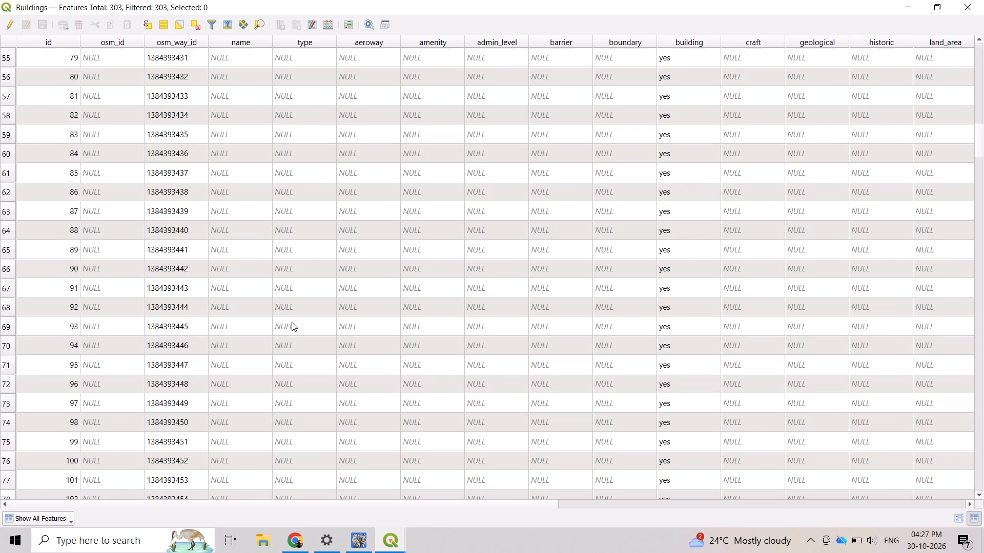
{"action": "scroll", "coordinate": [292, 322], "scroll_direction": "down", "scroll_amount": 8}
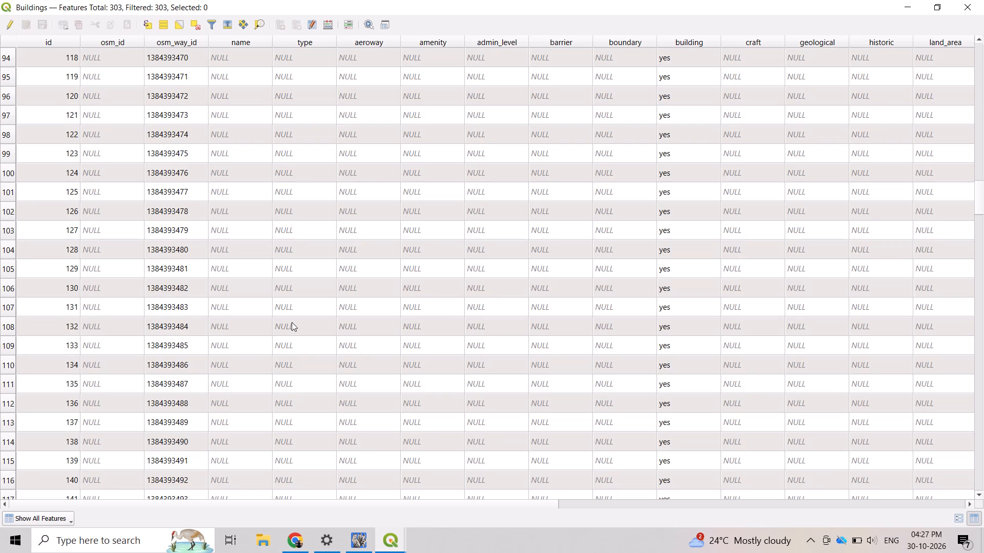
{"action": "left_click", "coordinate": [959, 7]}
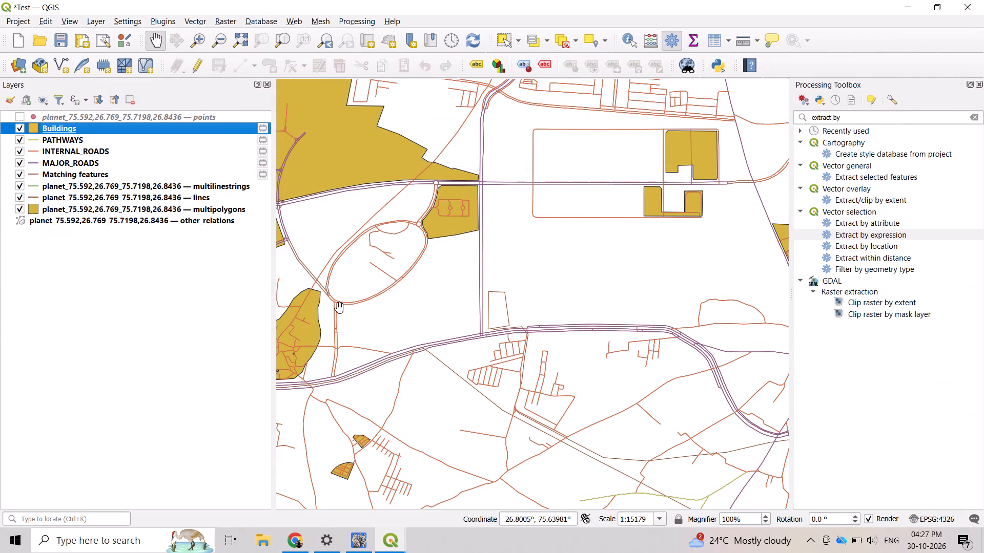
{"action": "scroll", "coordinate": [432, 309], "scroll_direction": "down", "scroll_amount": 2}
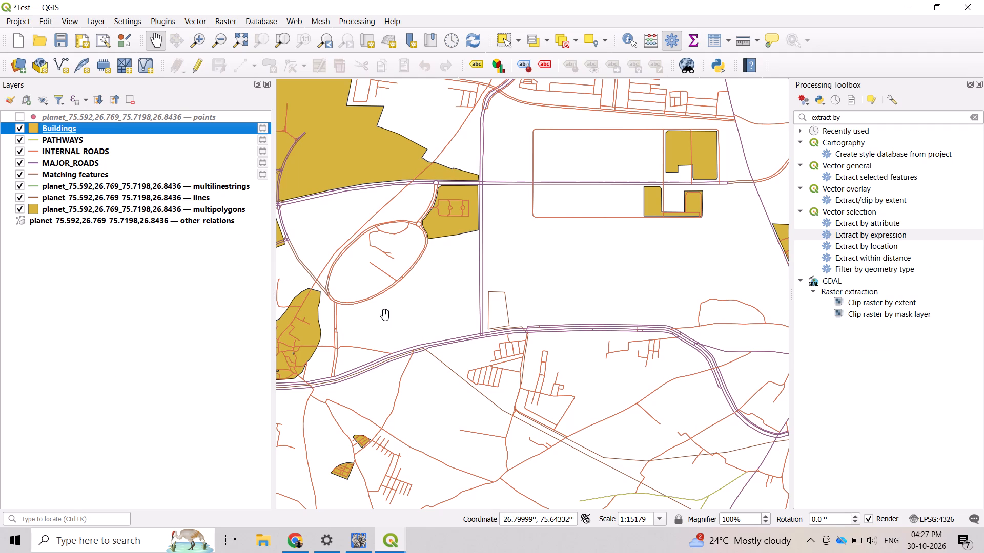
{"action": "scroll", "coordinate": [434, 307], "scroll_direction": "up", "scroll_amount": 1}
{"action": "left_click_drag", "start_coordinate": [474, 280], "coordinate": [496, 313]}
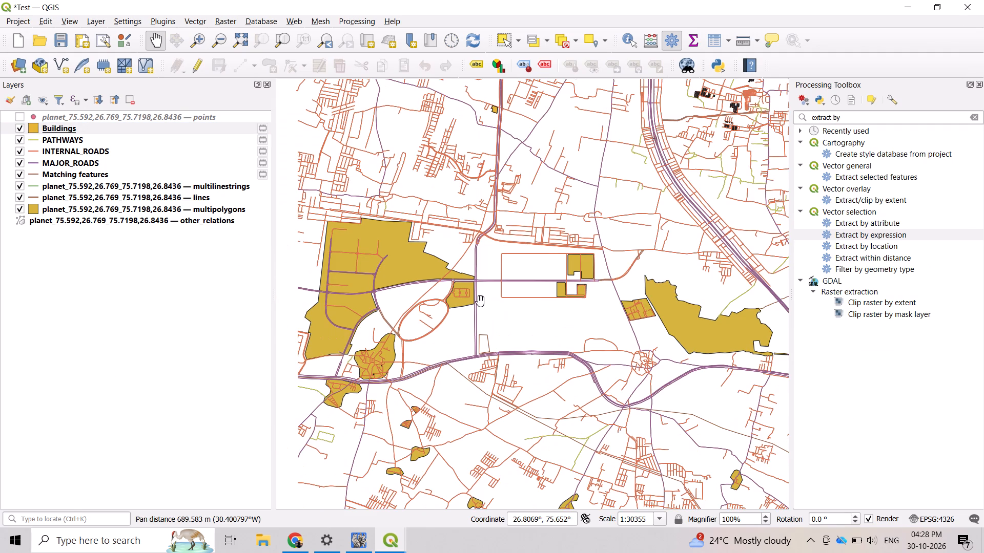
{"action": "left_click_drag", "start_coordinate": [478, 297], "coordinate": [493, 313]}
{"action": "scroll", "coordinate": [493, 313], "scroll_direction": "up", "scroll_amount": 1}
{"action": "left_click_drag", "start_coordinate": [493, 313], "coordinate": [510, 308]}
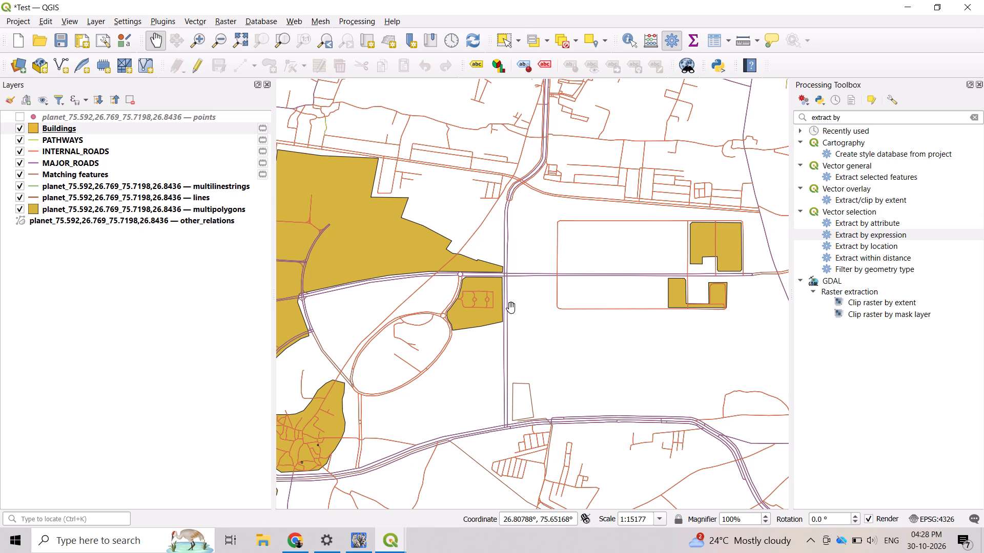
Start another Extract by expression run and bring up the choices for its input layer.
{"action": "double_click", "coordinate": [826, 235]}
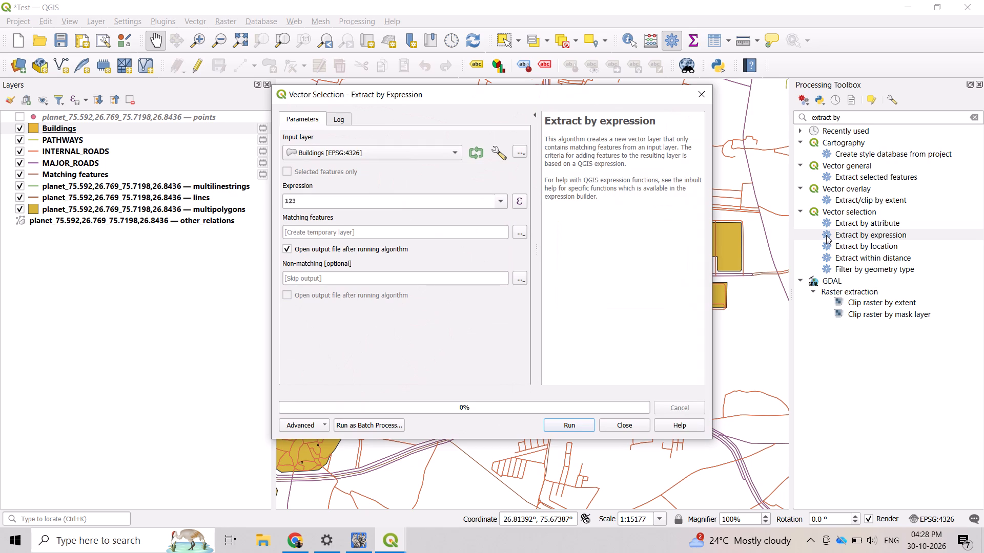
{"action": "left_click", "coordinate": [455, 151]}
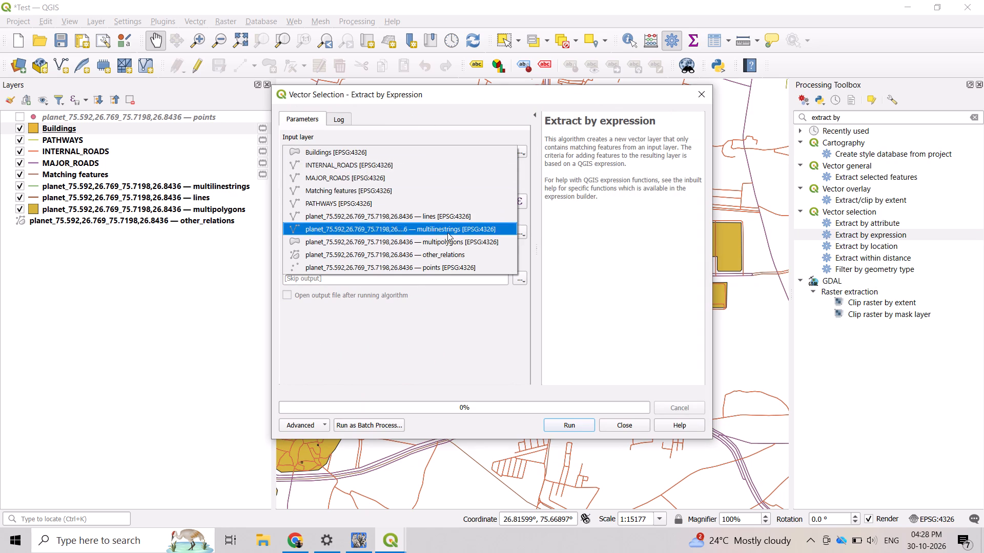
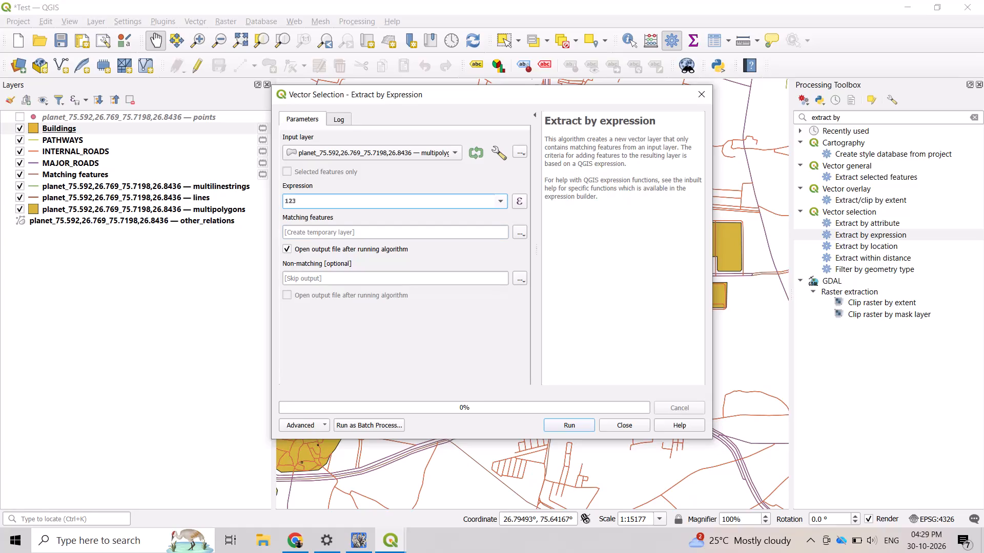
Extract the multipolygons features matching "natural" IN ('water', 'wetland') OR "water" IS NOT NULL OR "waterway" IS NOT NULL OR "landuse" = 'reservoir'.
{"action": "key", "text": "ctrl+v"}
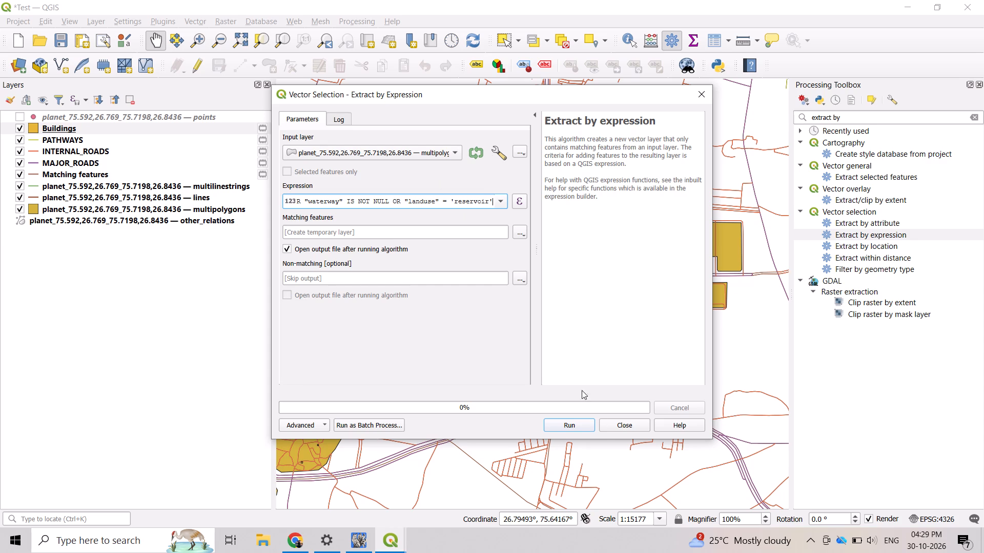
{"action": "left_click", "coordinate": [577, 421]}
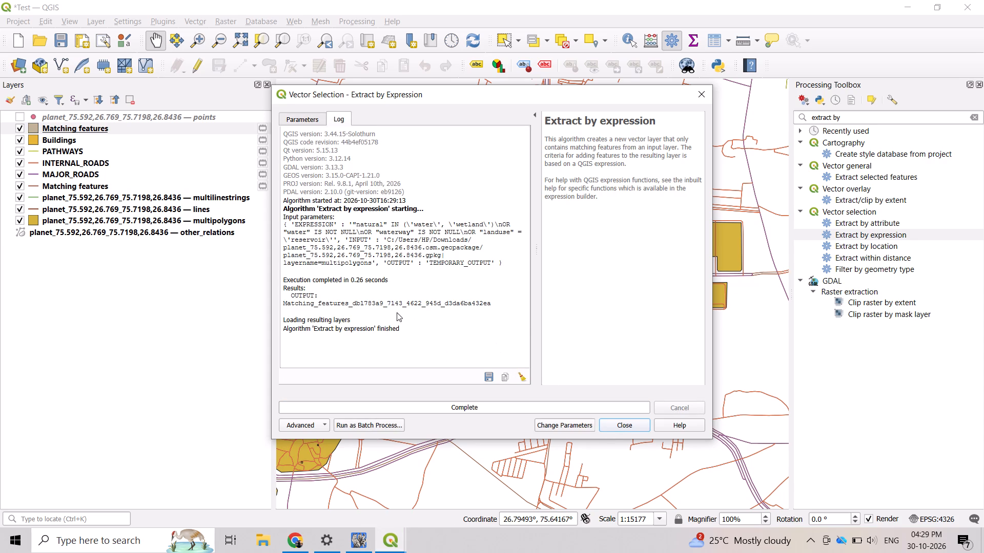
{"action": "left_click", "coordinate": [621, 423]}
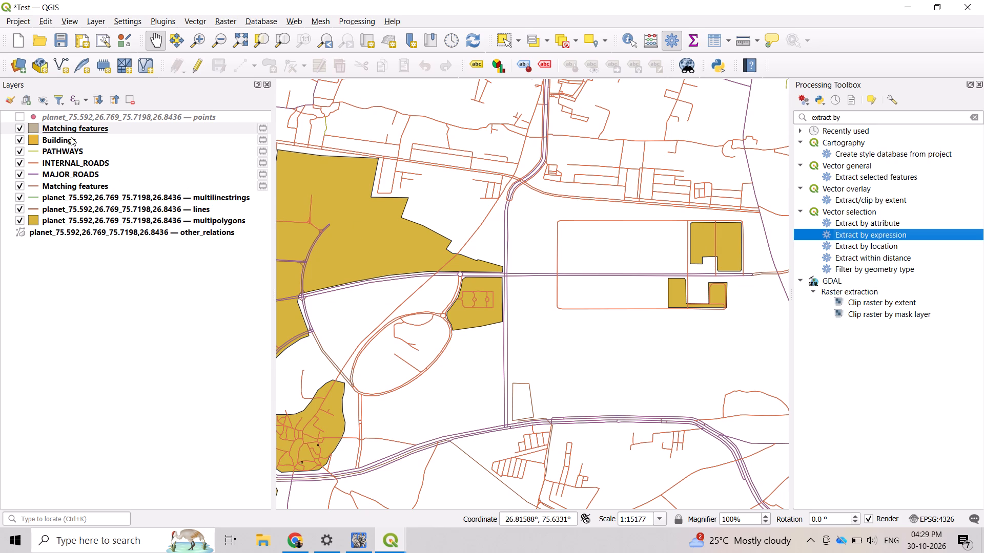
Rename the new water extraction's Matching features layer as WaterBodies.
{"action": "left_click", "coordinate": [88, 125]}
{"action": "right_click", "coordinate": [88, 125]}
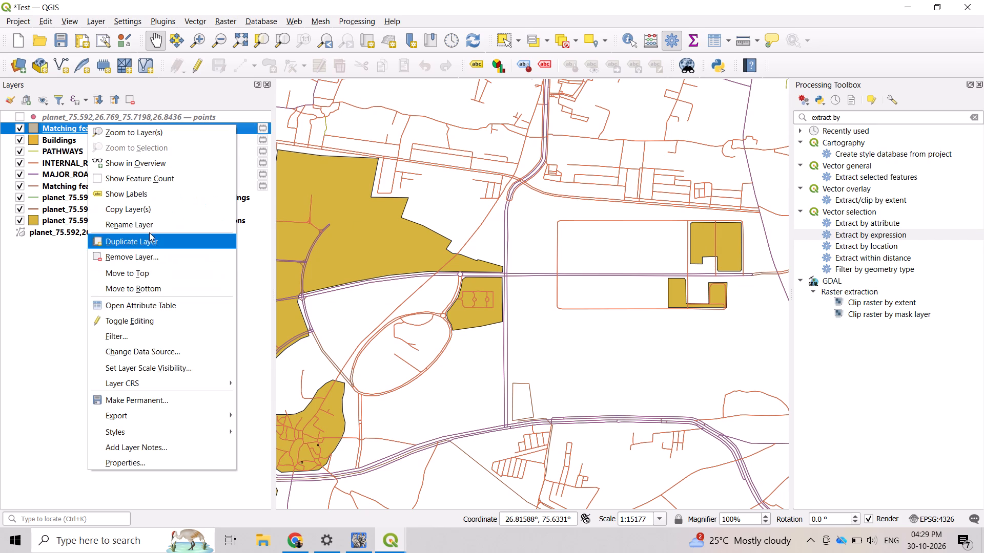
{"action": "left_click", "coordinate": [152, 222]}
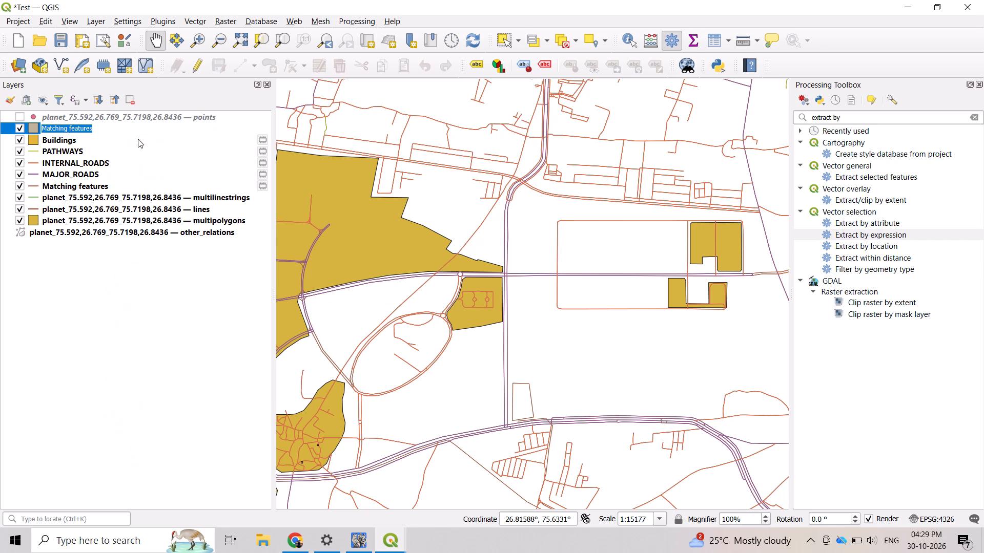
{"action": "type", "text": "Water"}
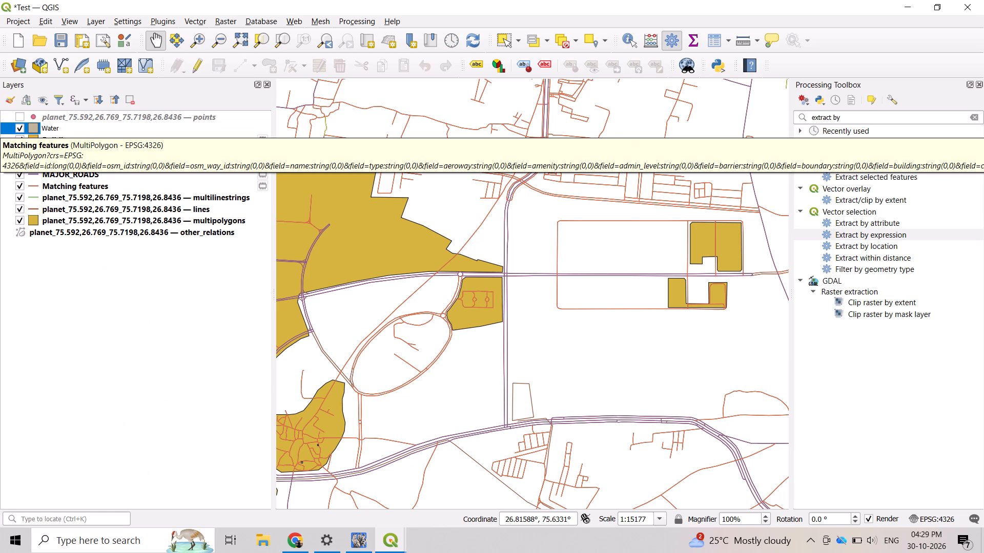
{"action": "type", "text": "Bodies"}
{"action": "left_click", "coordinate": [90, 281]}
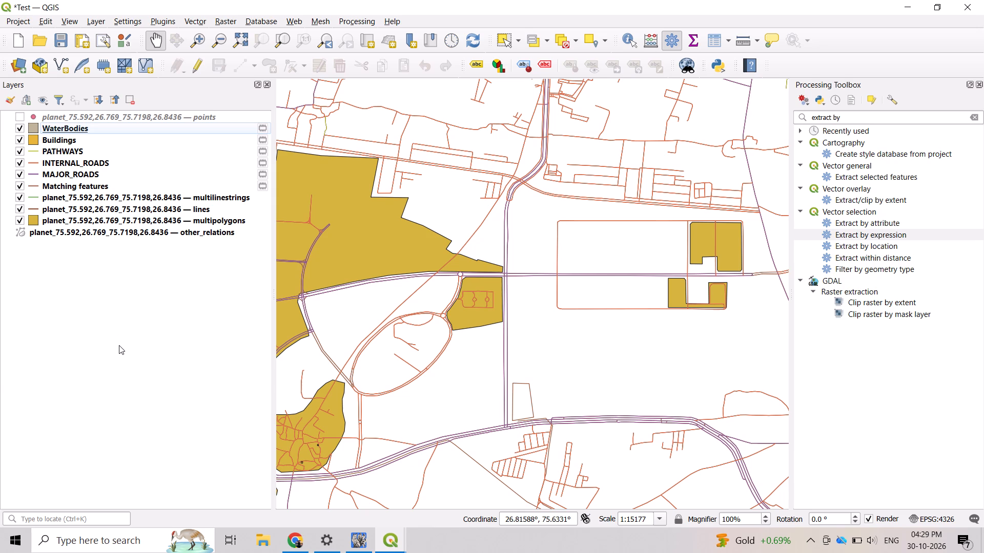
Start another Extract by expression run with the multipolygons layer as its input.
{"action": "double_click", "coordinate": [852, 230]}
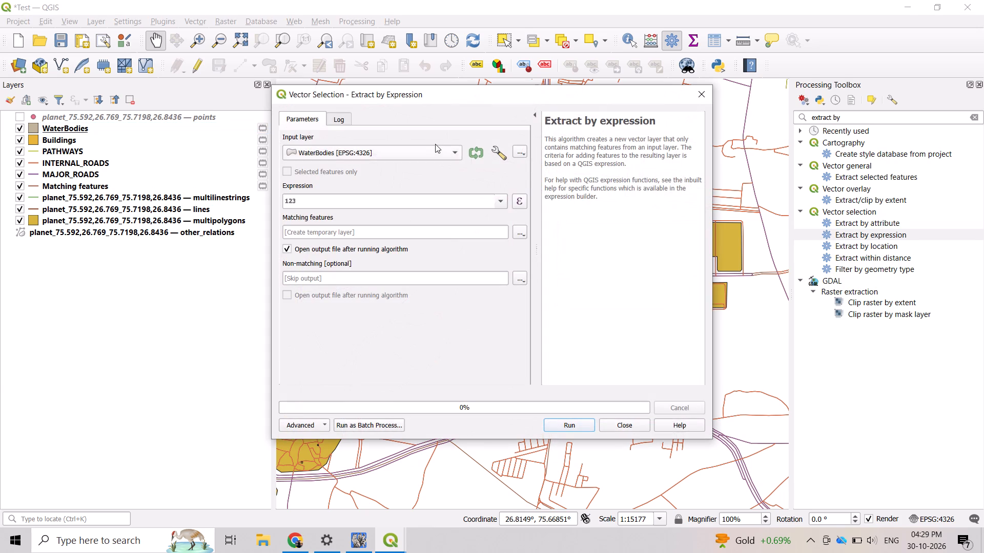
{"action": "left_click", "coordinate": [443, 152]}
{"action": "left_click", "coordinate": [460, 114]}
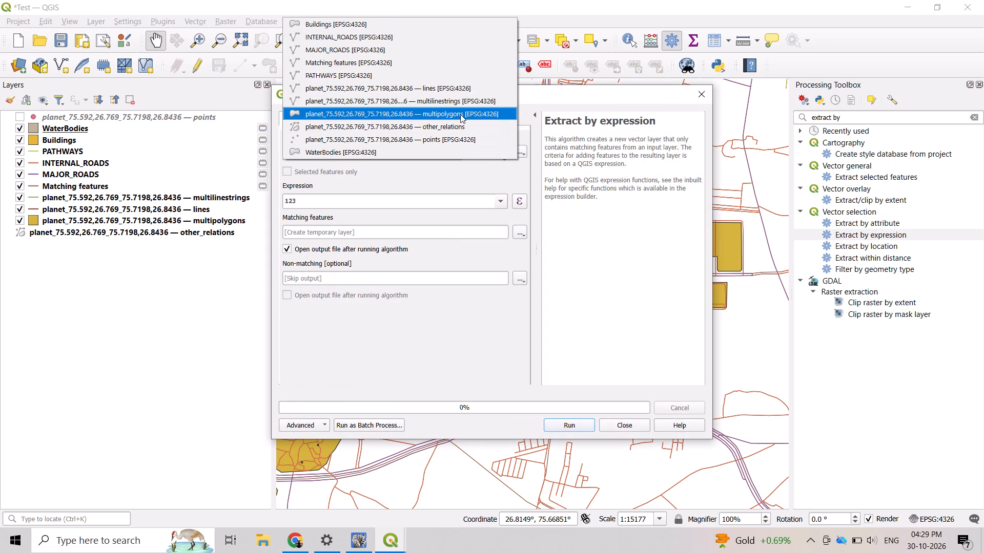
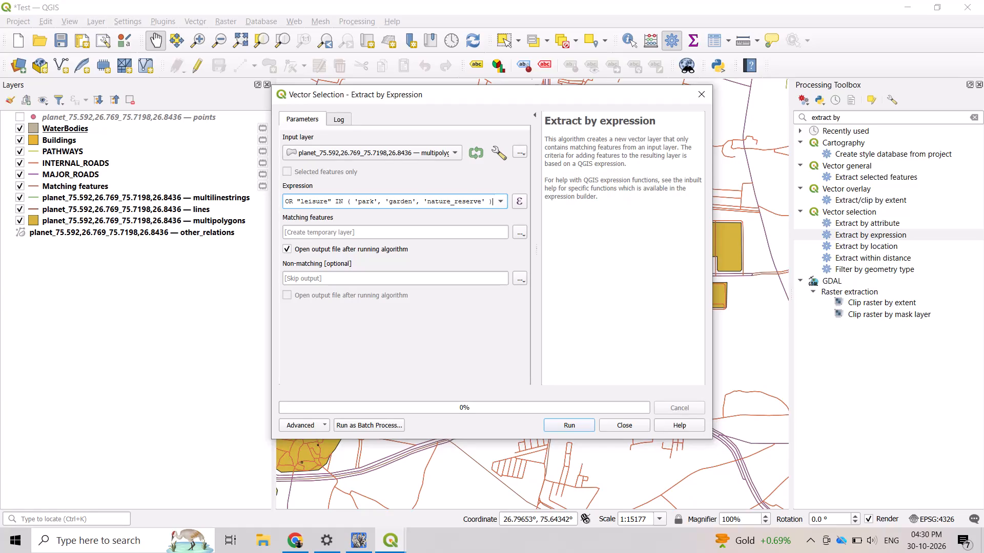
Run the extraction of vegetation features from multipolygons using the entered landuse, natural and leisure expression, outputting a temporary layer, and close the tool.
{"action": "left_click", "coordinate": [552, 431]}
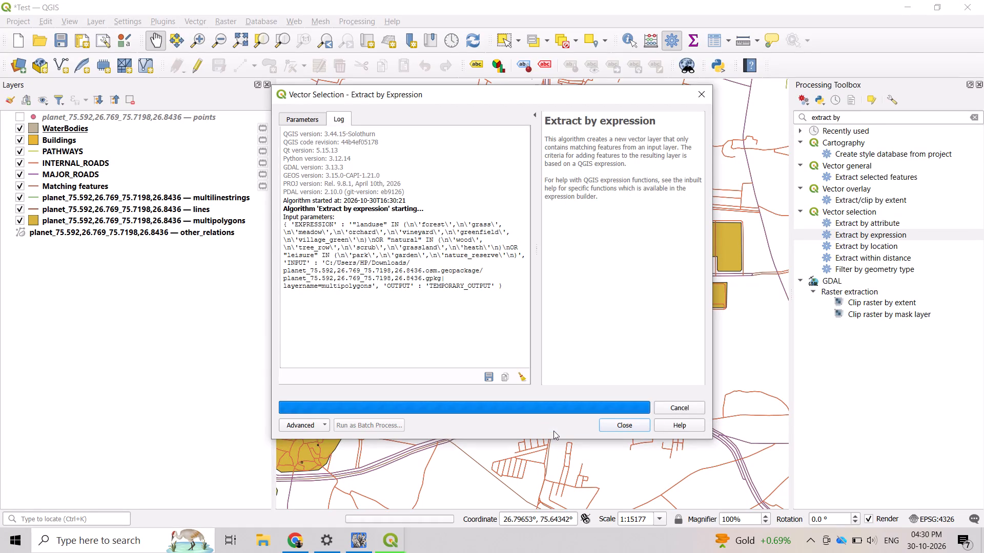
{"action": "scroll", "coordinate": [318, 274], "scroll_direction": "down", "scroll_amount": 3}
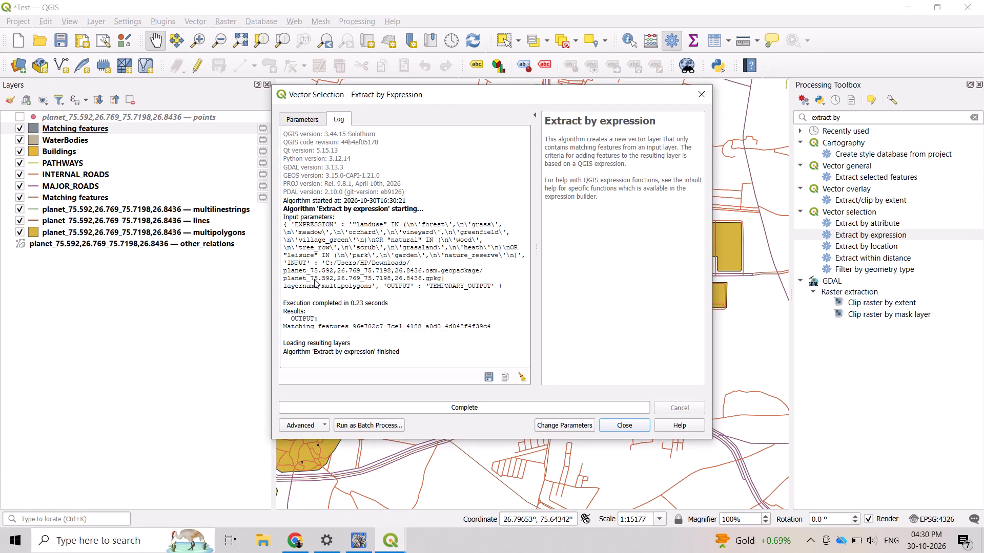
{"action": "left_click", "coordinate": [618, 432]}
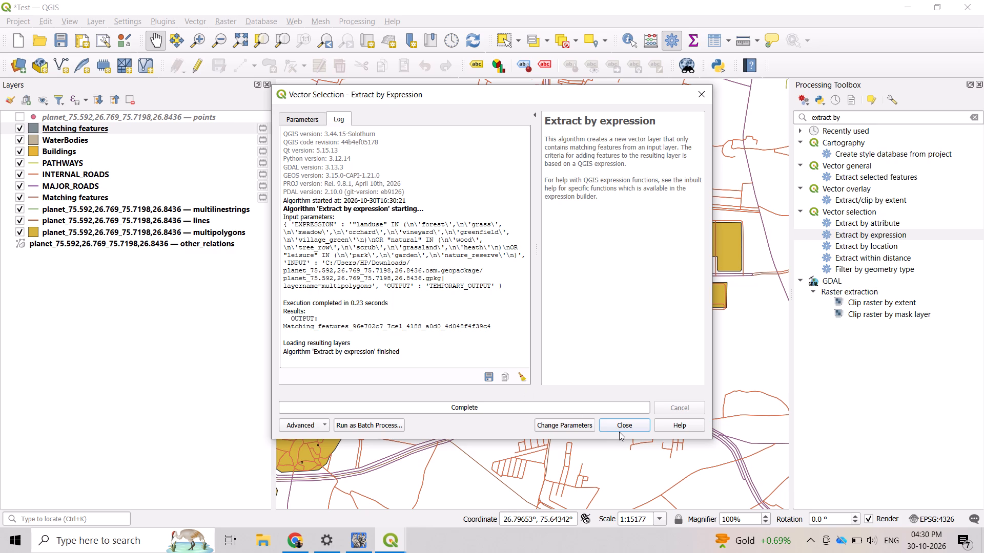
{"action": "left_click", "coordinate": [621, 426]}
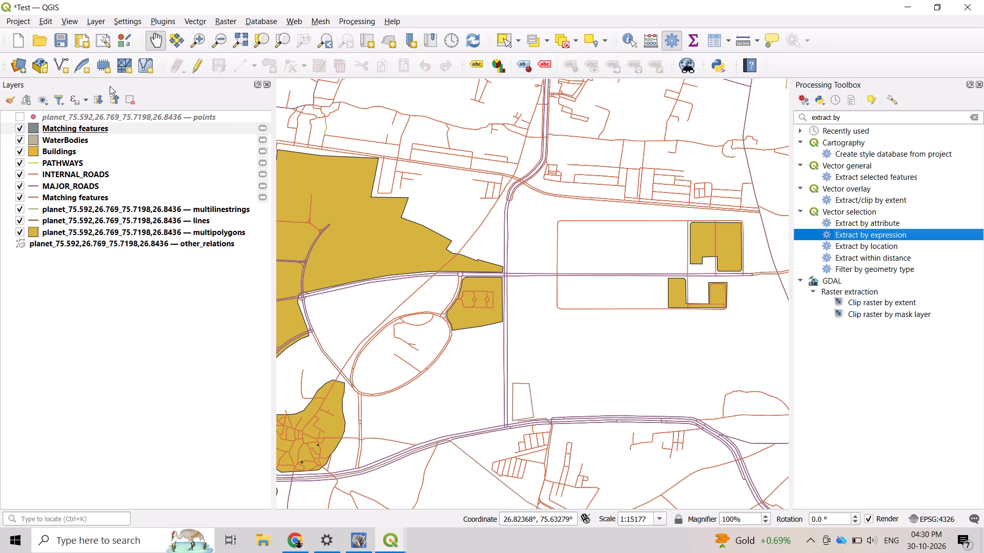
Rename the new vegetation extraction's Matching features layer as Vegitation.
{"action": "right_click", "coordinate": [91, 124]}
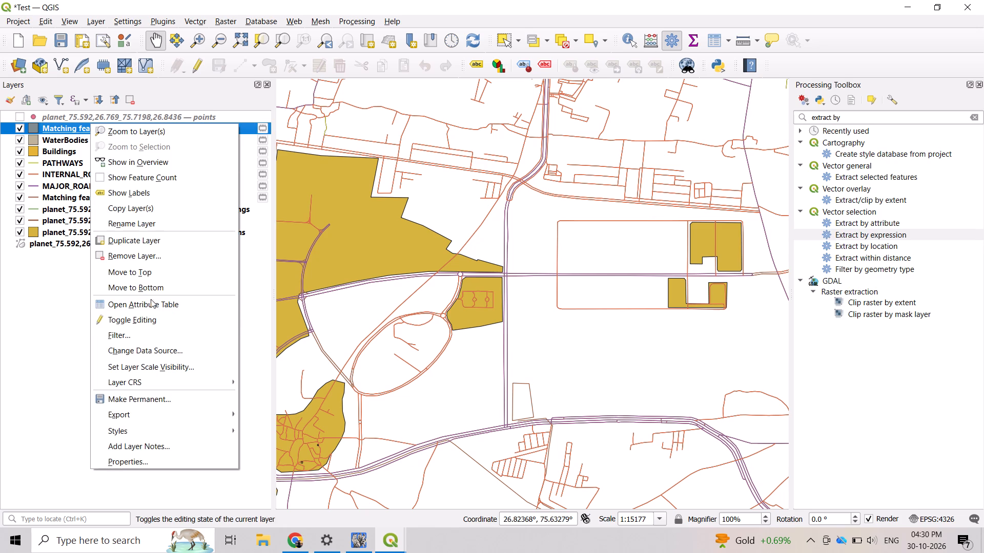
{"action": "left_click", "coordinate": [145, 225]}
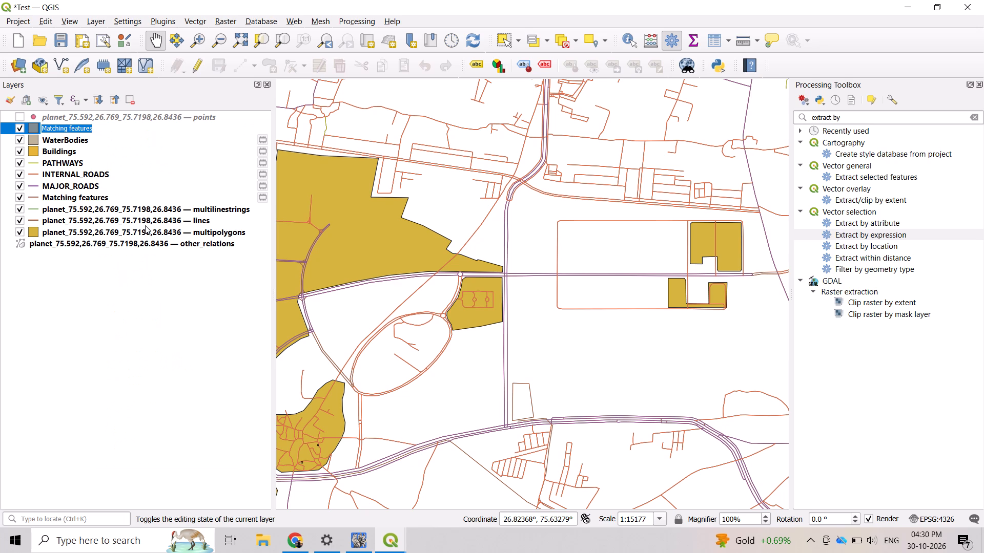
{"action": "type", "text": "Vegitation"}
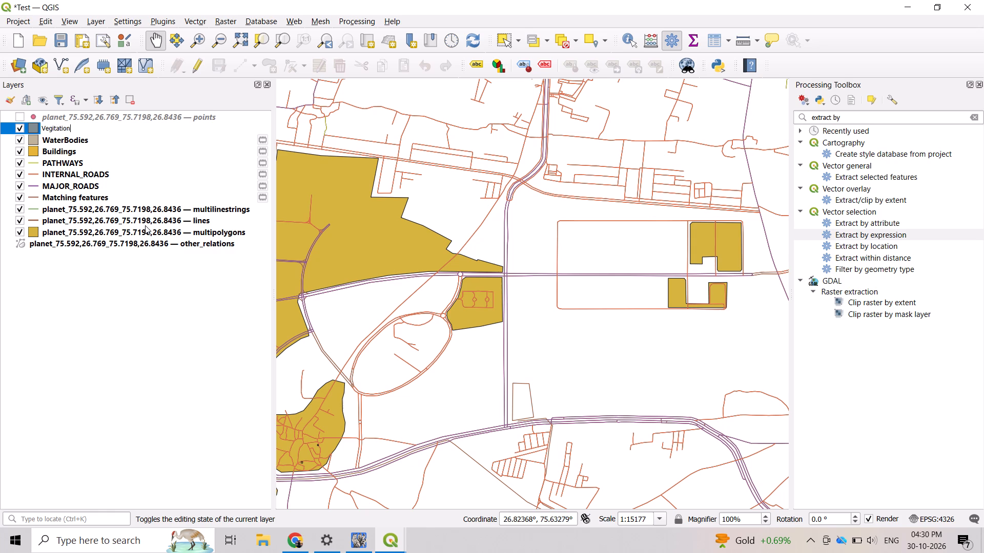
{"action": "key", "text": "Return"}
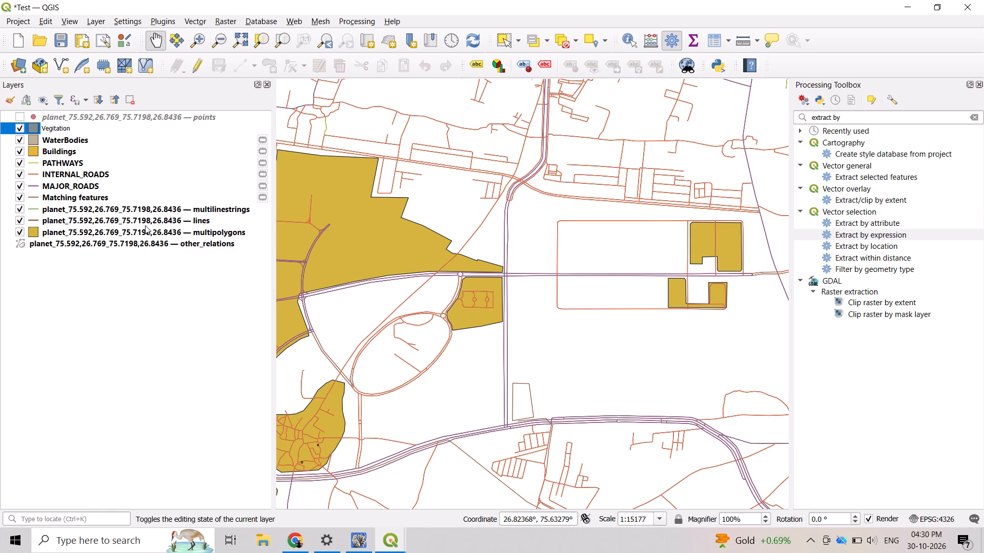
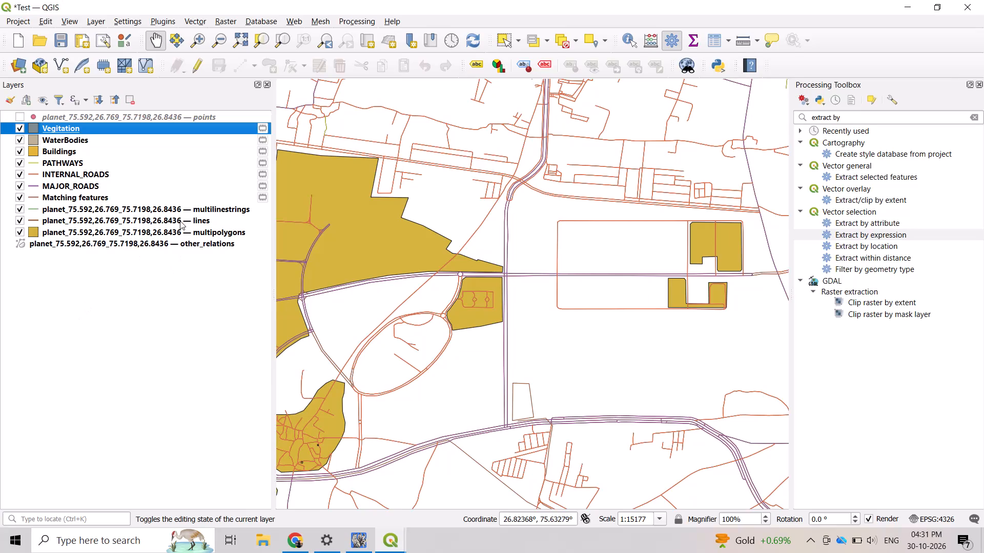
Select the MAJOR_ROADS temporary layer and bring up its available layer actions.
{"action": "left_click", "coordinate": [65, 188]}
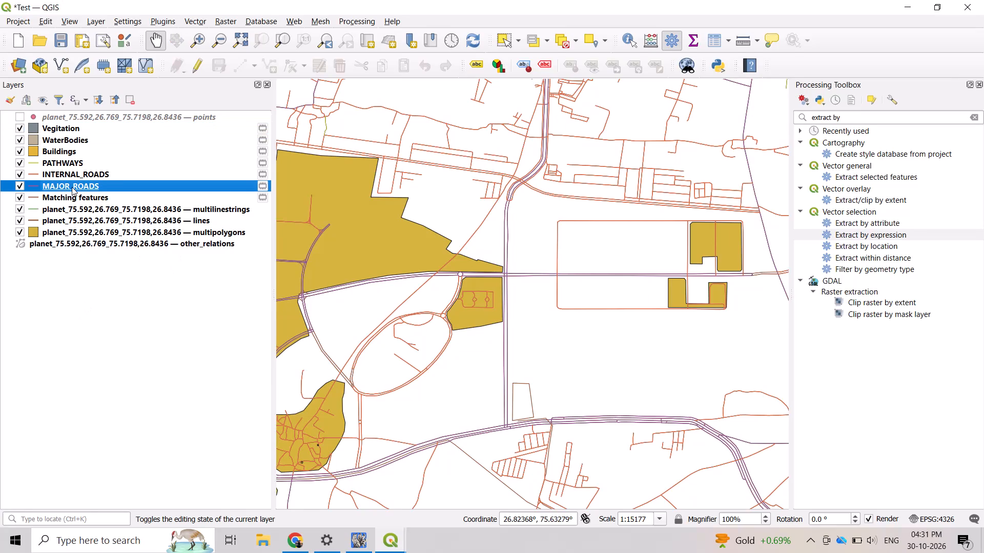
{"action": "right_click", "coordinate": [73, 186]}
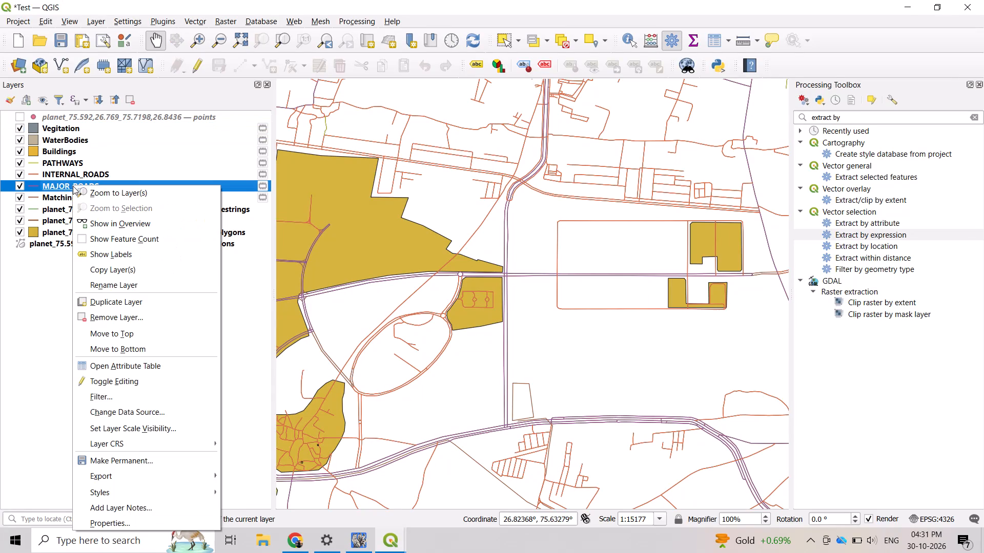